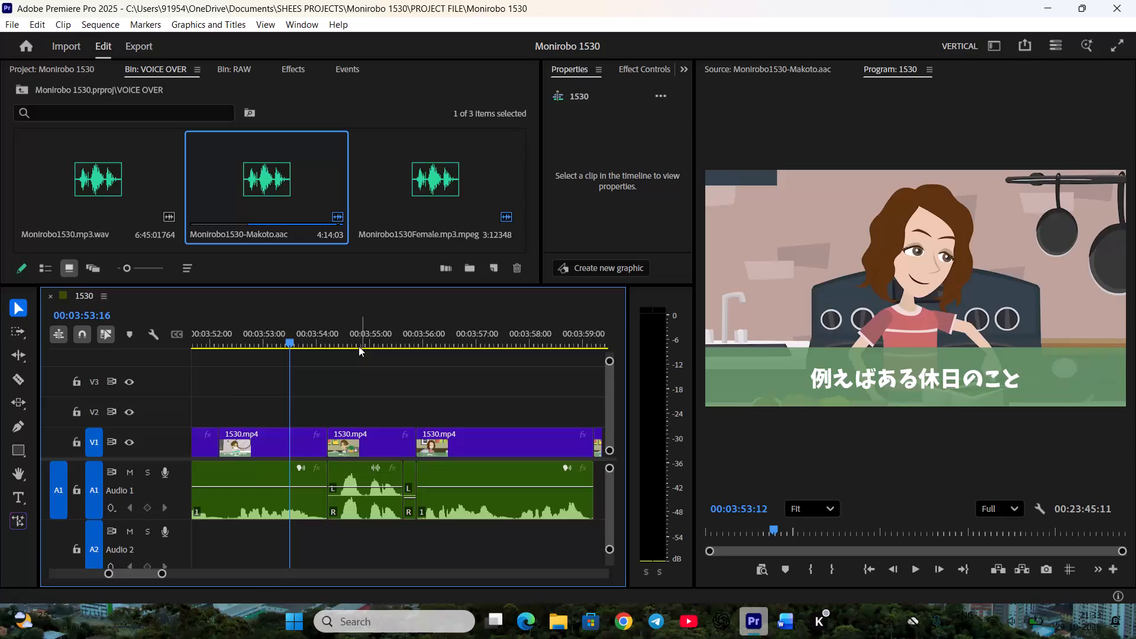
# Delete the two adjacent Makoto voice clips on Audio 1 beneath the "おはよう〜。" shot.
pyautogui.press('space')
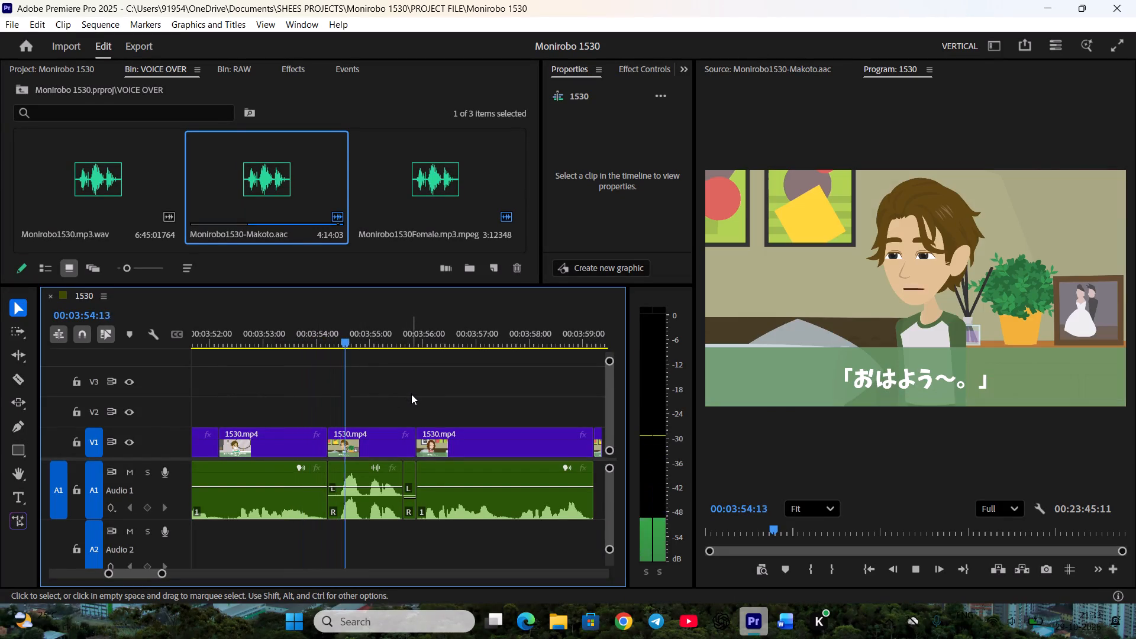
pyautogui.press('space')
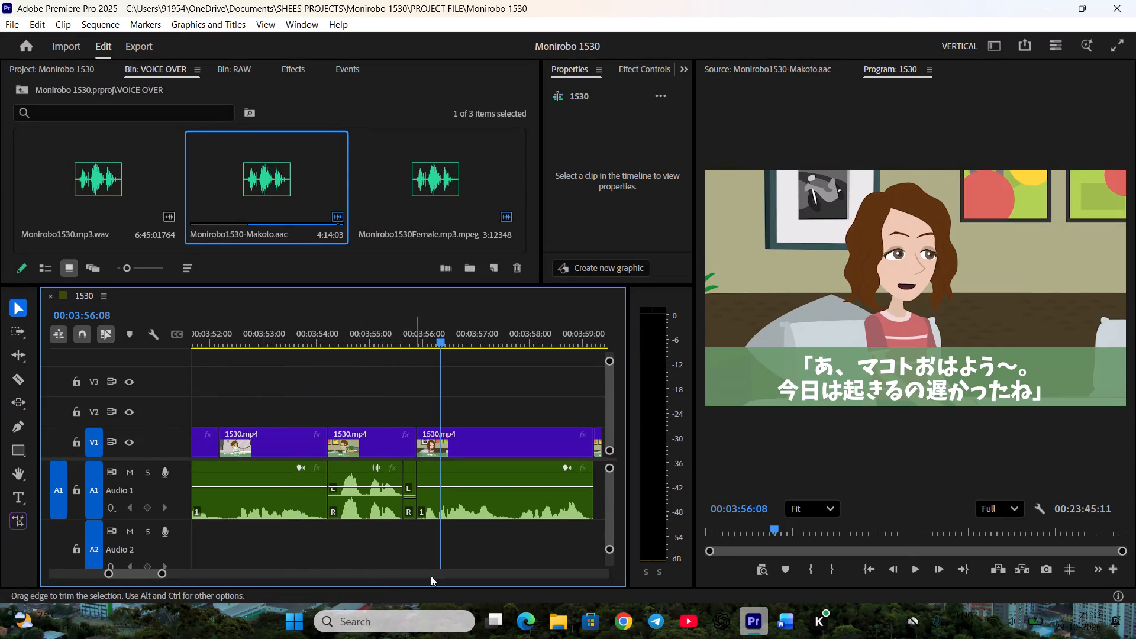
pyautogui.moveTo(387, 524); pyautogui.dragTo(409, 509)
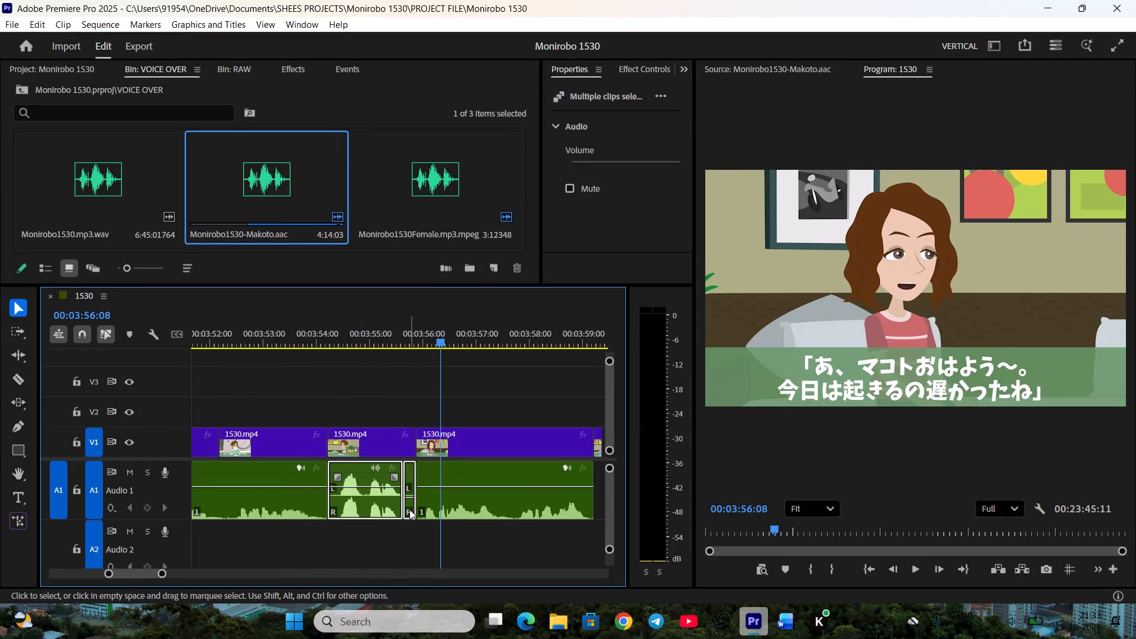
pyautogui.press('BackSpace')
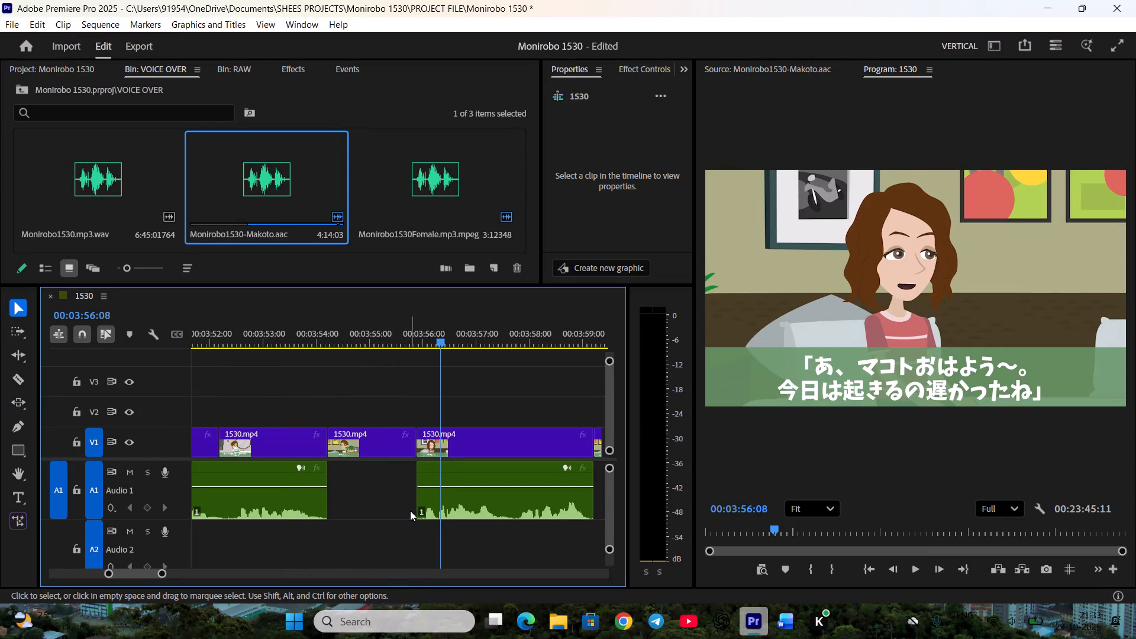
# Mark the out point after the "Morning" line in Monirobo1530-Makoto.aac and place the 1:02 audio at the start of the emptied gap.
pyautogui.scroll(-2, 362, 456)
pyautogui.doubleClick(291, 183)
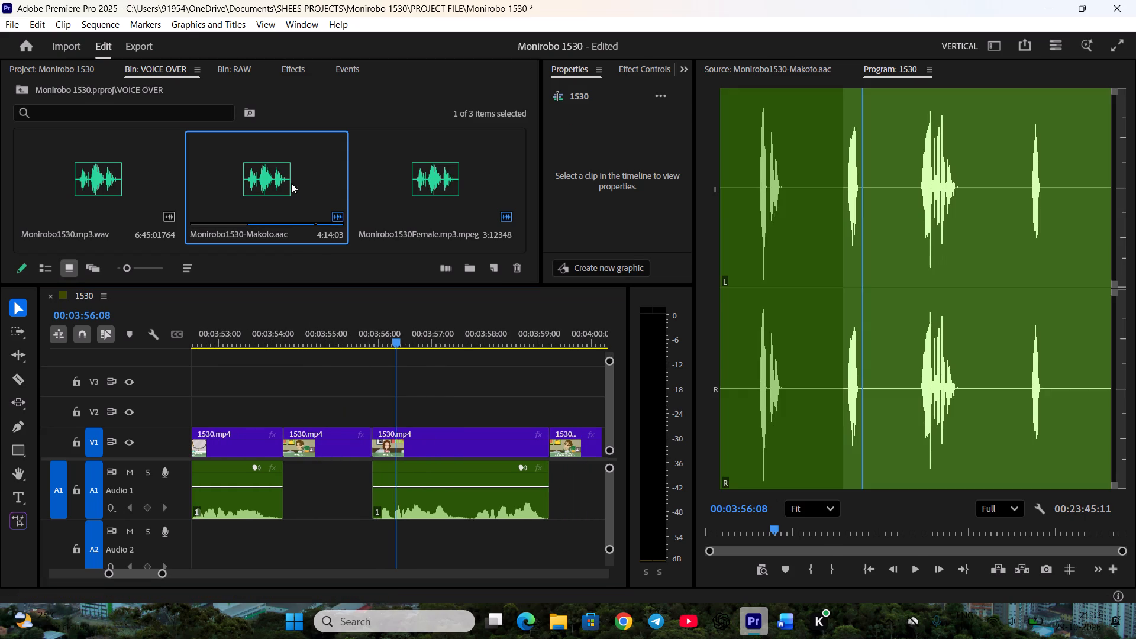
pyautogui.click(850, 526)
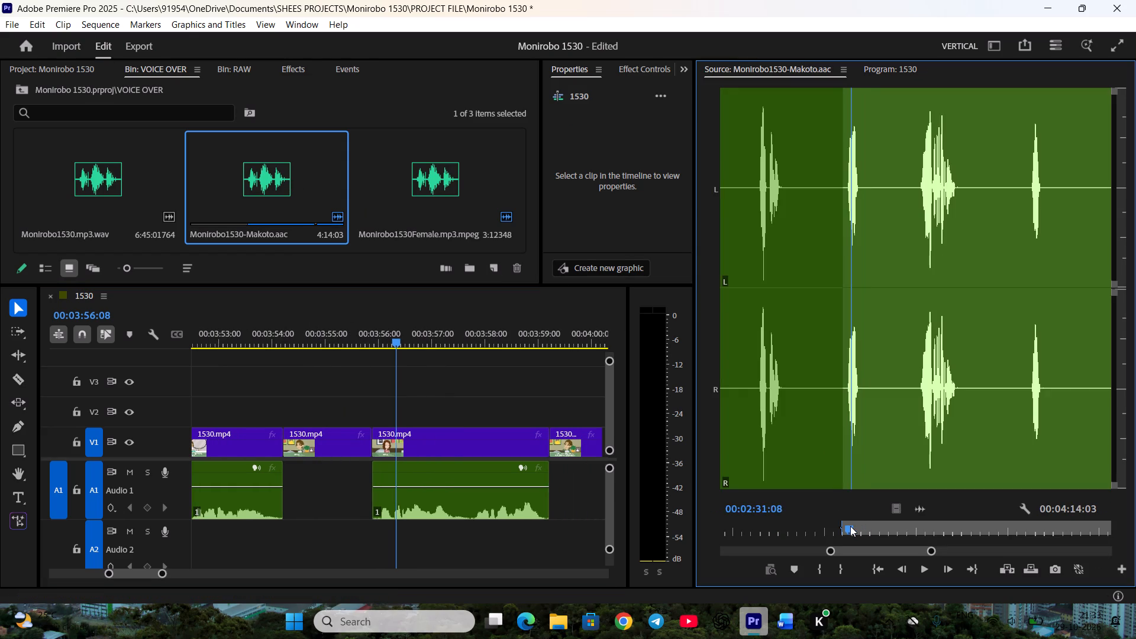
pyautogui.press('space')
pyautogui.press('space')
pyautogui.press('o')
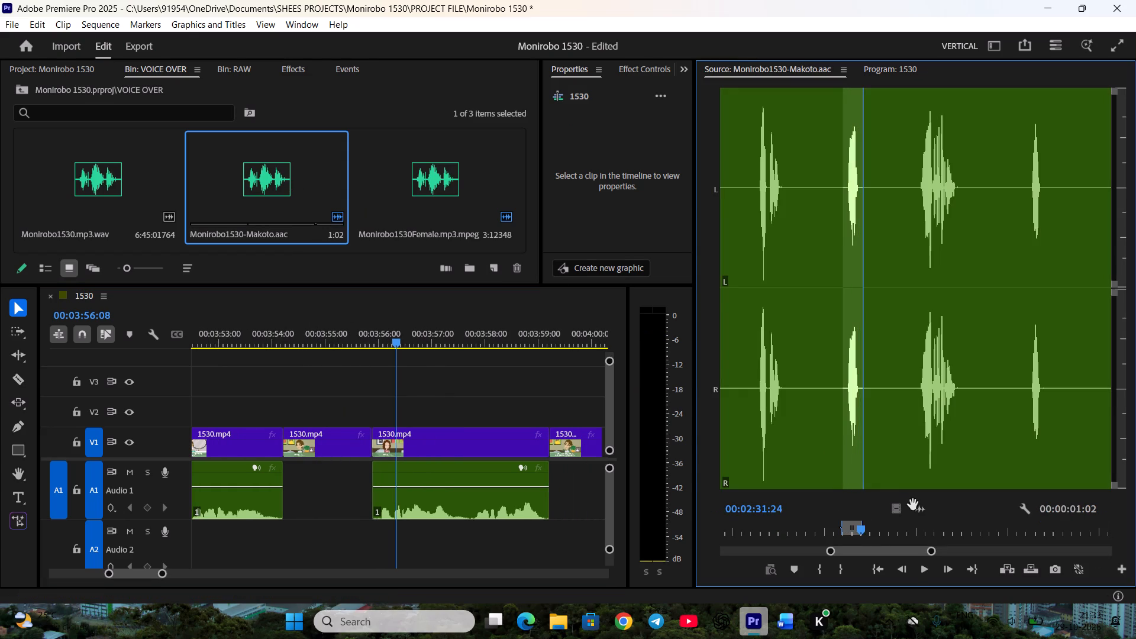
pyautogui.moveTo(924, 507); pyautogui.dragTo(286, 476)
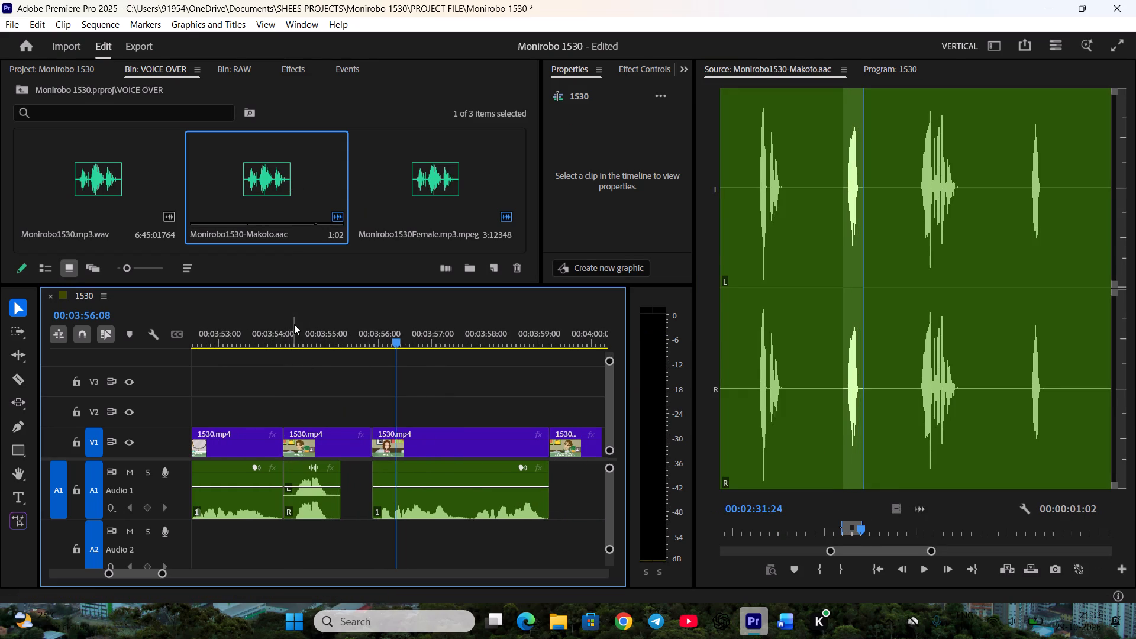
# Trim the "おはよう〜。" video clip to the end of its 1:02 voice audio and ripple delete the gap behind it.
pyautogui.click(294, 324)
pyautogui.press('space')
pyautogui.press('space')
pyautogui.moveTo(366, 440); pyautogui.dragTo(329, 440)
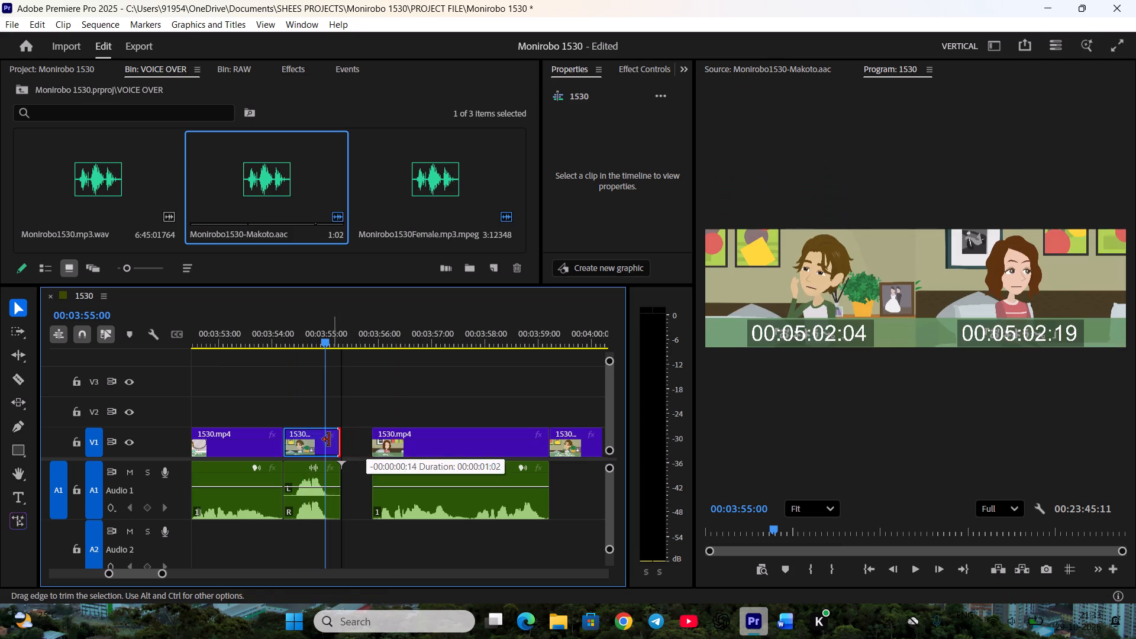
pyautogui.moveTo(329, 440); pyautogui.dragTo(332, 440)
pyautogui.rightClick(353, 437)
pyautogui.click(395, 448)
pyautogui.scroll(-4, 396, 448)
# Preview Kanami's morning reply and Makoto's fatigue shots up to about 00:04:01:21, and save the project.
pyautogui.press('space')
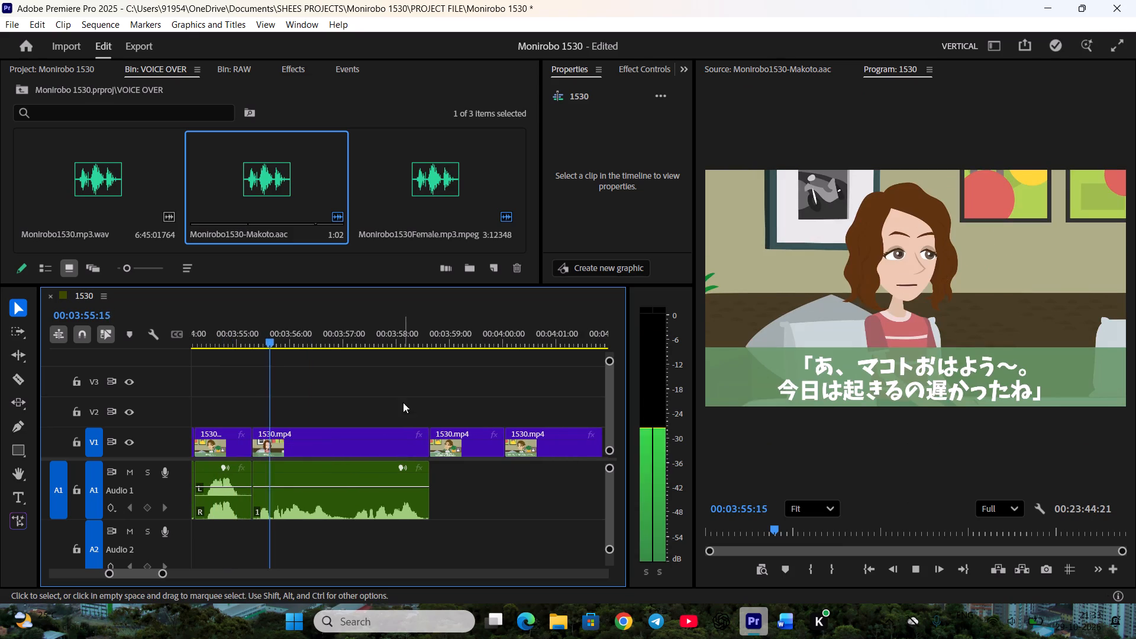
pyautogui.scroll(-5, 405, 380)
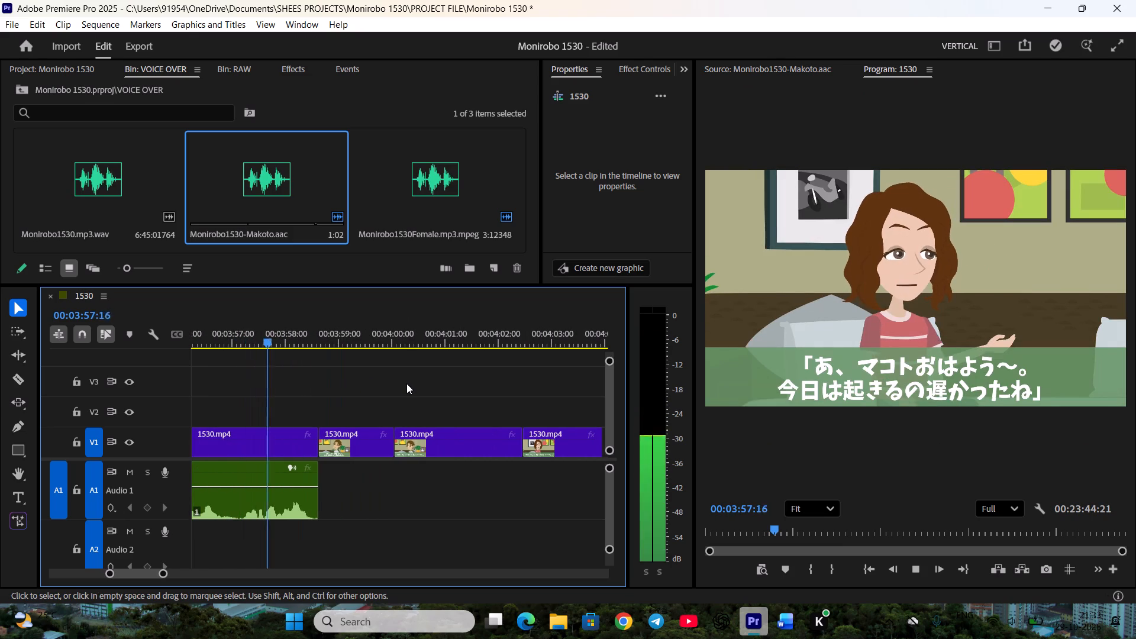
pyautogui.scroll(-2, 414, 380)
pyautogui.moveTo(335, 315); pyautogui.dragTo(435, 343)
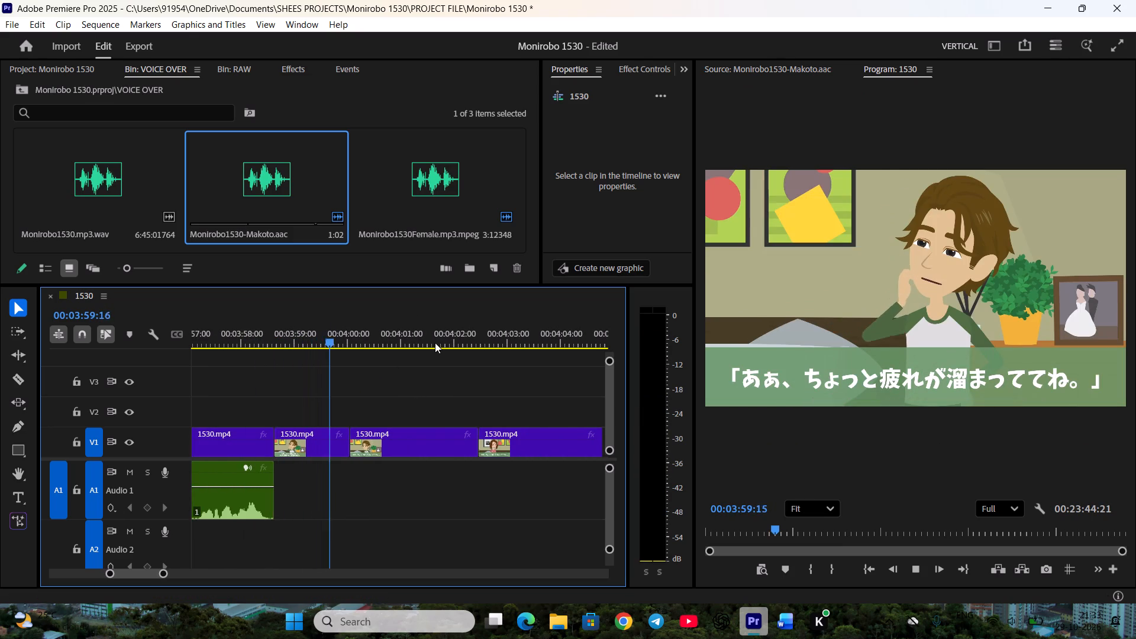
pyautogui.moveTo(435, 343); pyautogui.dragTo(437, 344)
pyautogui.moveTo(417, 340); pyautogui.dragTo(450, 351)
pyautogui.hotkey('ctrl', 's')
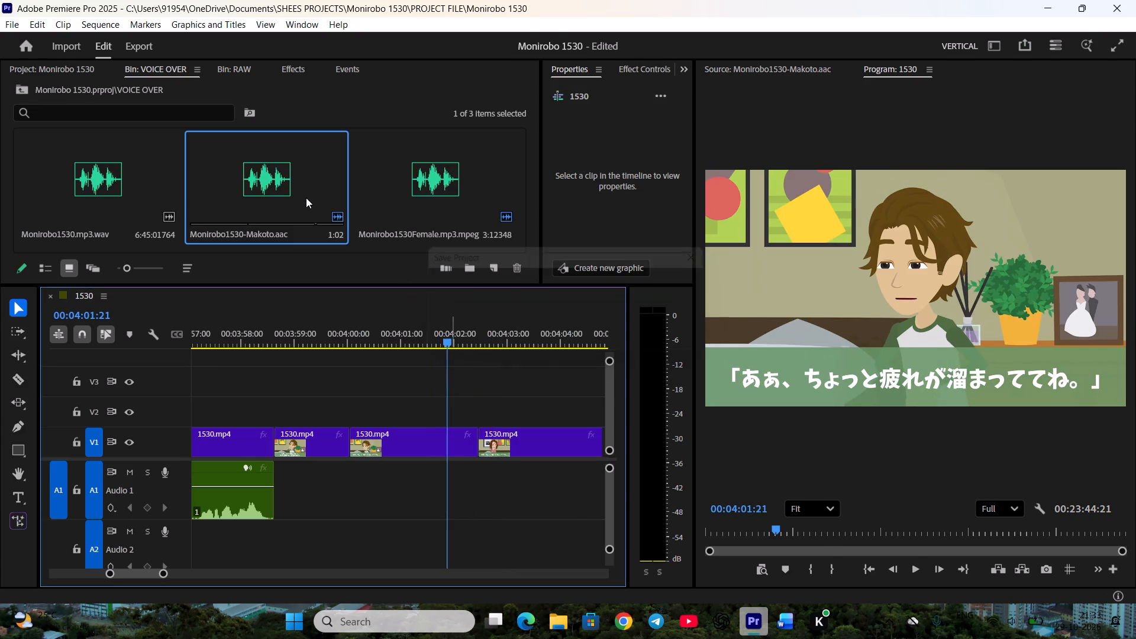
# Mark Makoto's fatigue line in Monirobo1530-Makoto.aac from 00:02:34:21 to about 00:02:37:06, checking the wording against the Word script.
pyautogui.doubleClick(306, 198)
pyautogui.press('space')
pyautogui.click(912, 530)
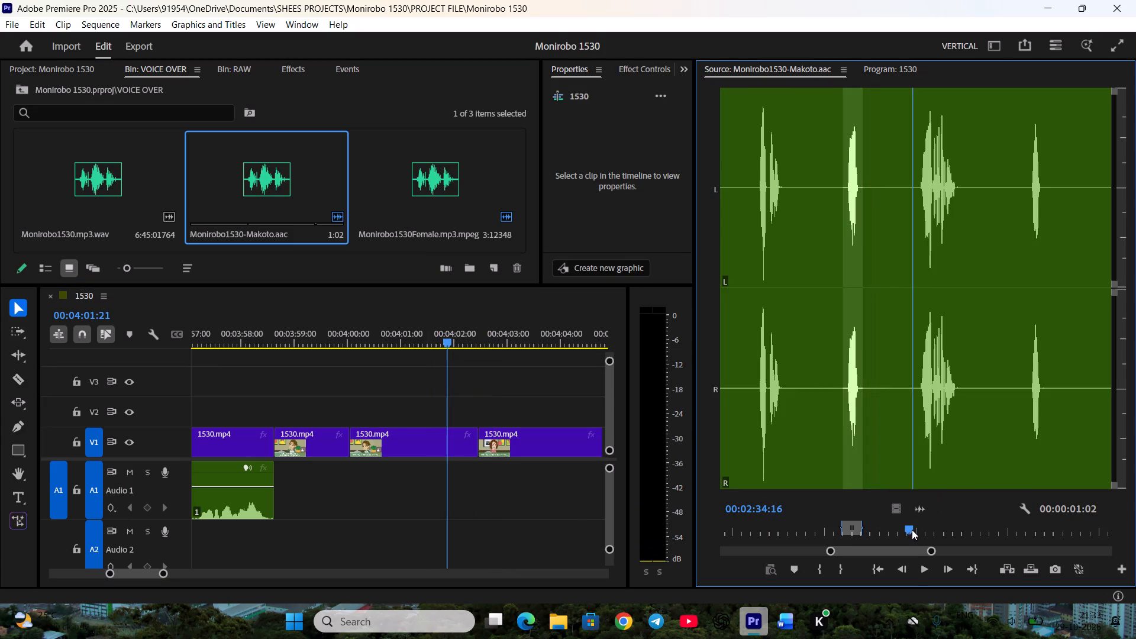
pyautogui.scroll(-6, 913, 526)
pyautogui.press('i')
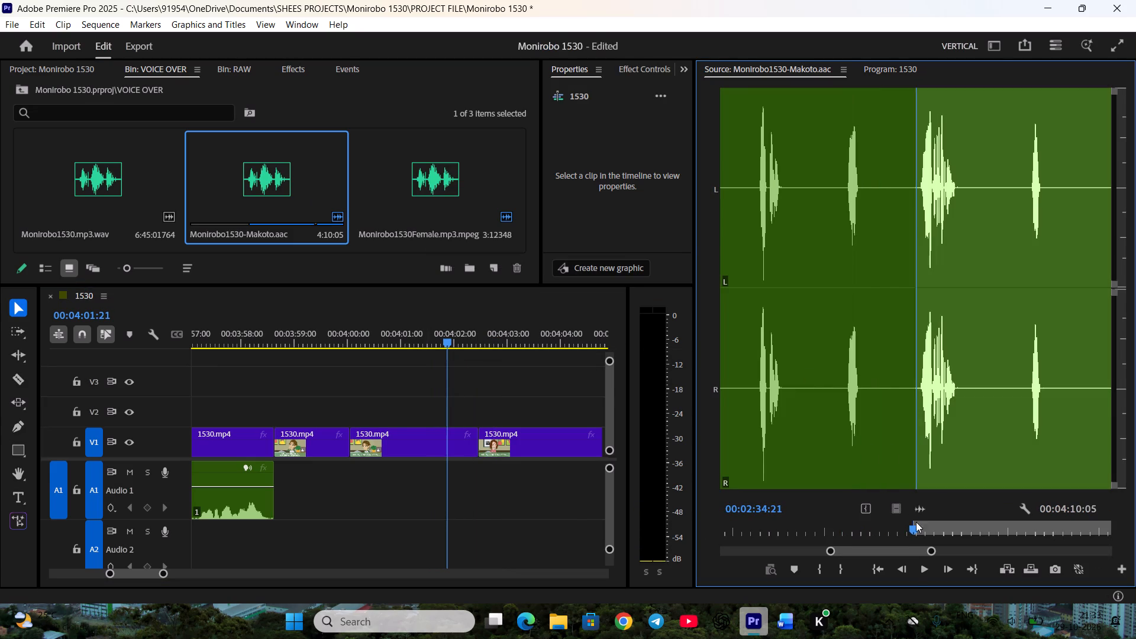
pyautogui.press('space')
pyautogui.click(790, 623)
pyautogui.click(757, 625)
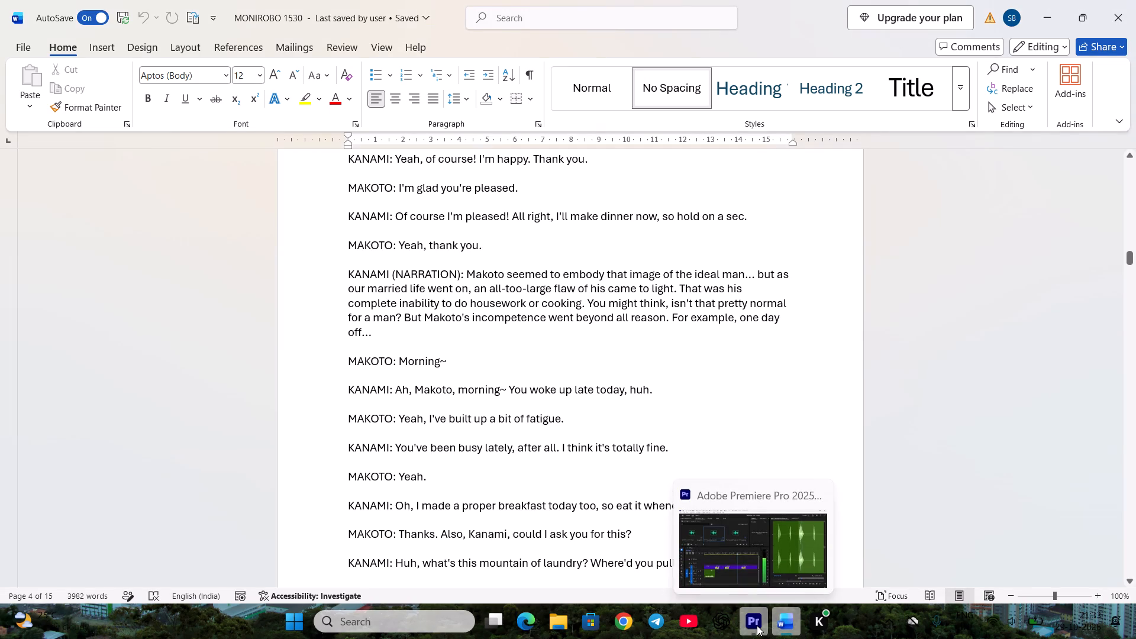
pyautogui.press('space')
pyautogui.scroll(-3, 977, 508)
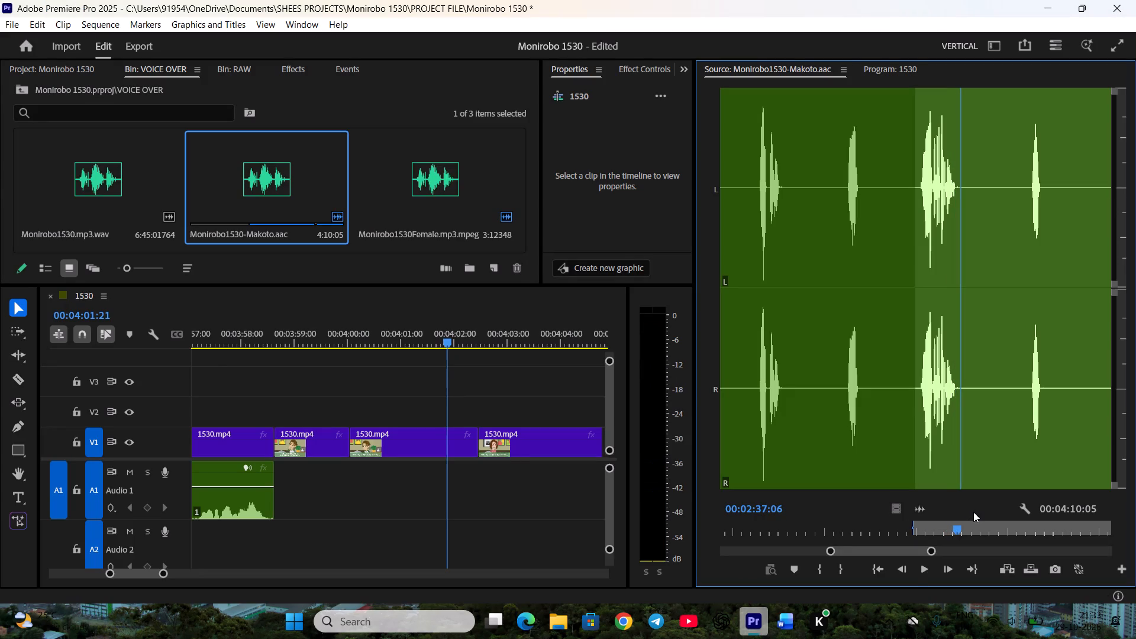
pyautogui.press('o')
# Place the marked 2:11 Makoto audio on Audio 1 directly after Kanami's line, at the start of his fatigue shot.
pyautogui.moveTo(918, 510); pyautogui.dragTo(276, 498)
pyautogui.moveTo(282, 499); pyautogui.dragTo(290, 498)
pyautogui.moveTo(310, 501); pyautogui.dragTo(298, 500)
pyautogui.click(347, 549)
# Trim the second fatigue-shot video clip to the end of Makoto's 2:11 voice audio and ripple delete the resulting gap.
pyautogui.click(306, 338)
pyautogui.press('space')
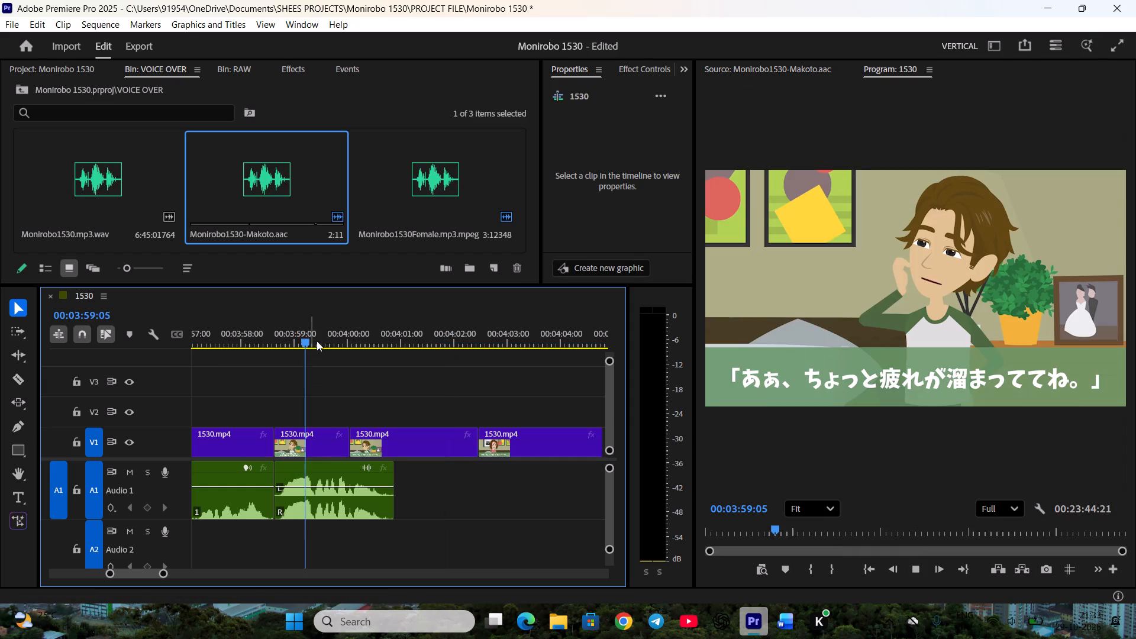
pyautogui.press('space')
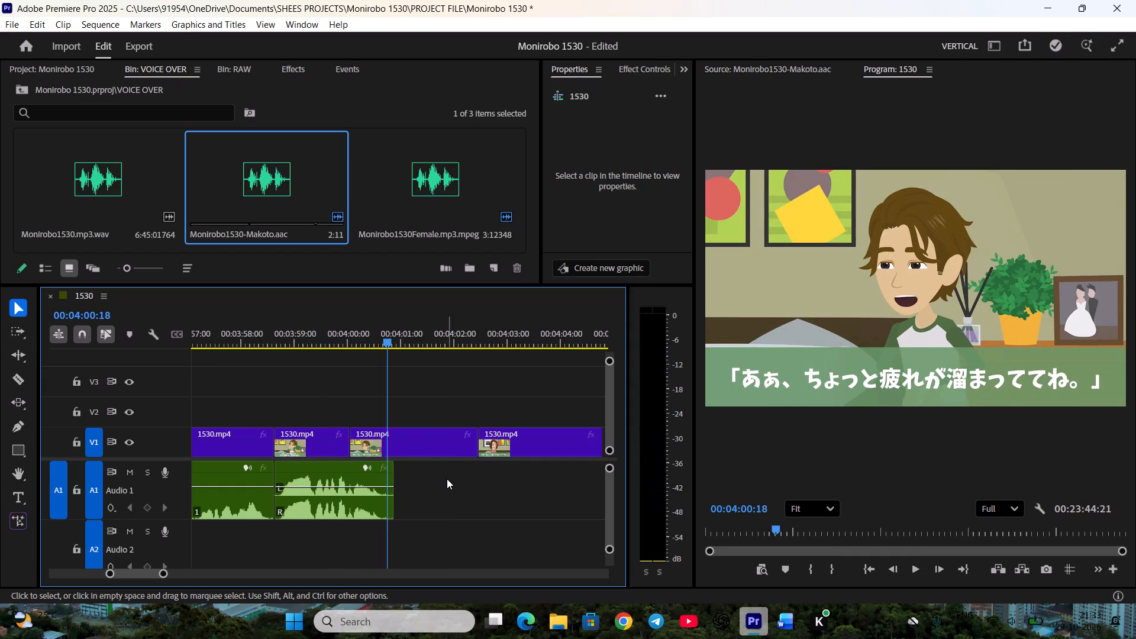
pyautogui.press('space')
pyautogui.press('space')
pyautogui.moveTo(478, 454); pyautogui.dragTo(404, 448)
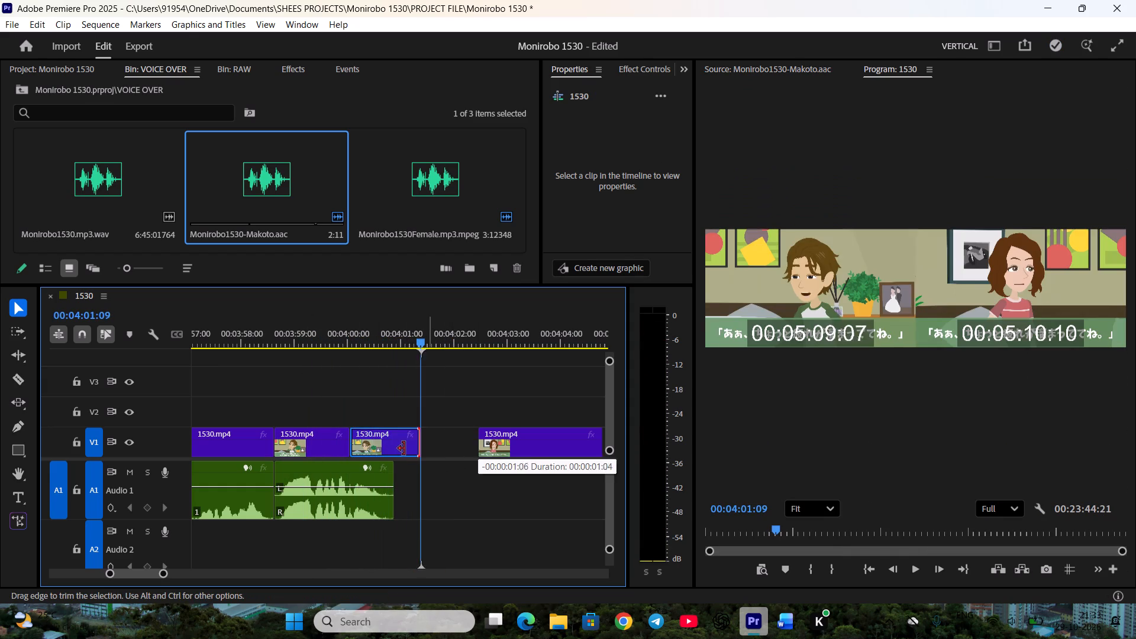
pyautogui.moveTo(404, 448); pyautogui.dragTo(390, 450)
pyautogui.rightClick(402, 437)
pyautogui.click(422, 441)
pyautogui.rightClick(419, 433)
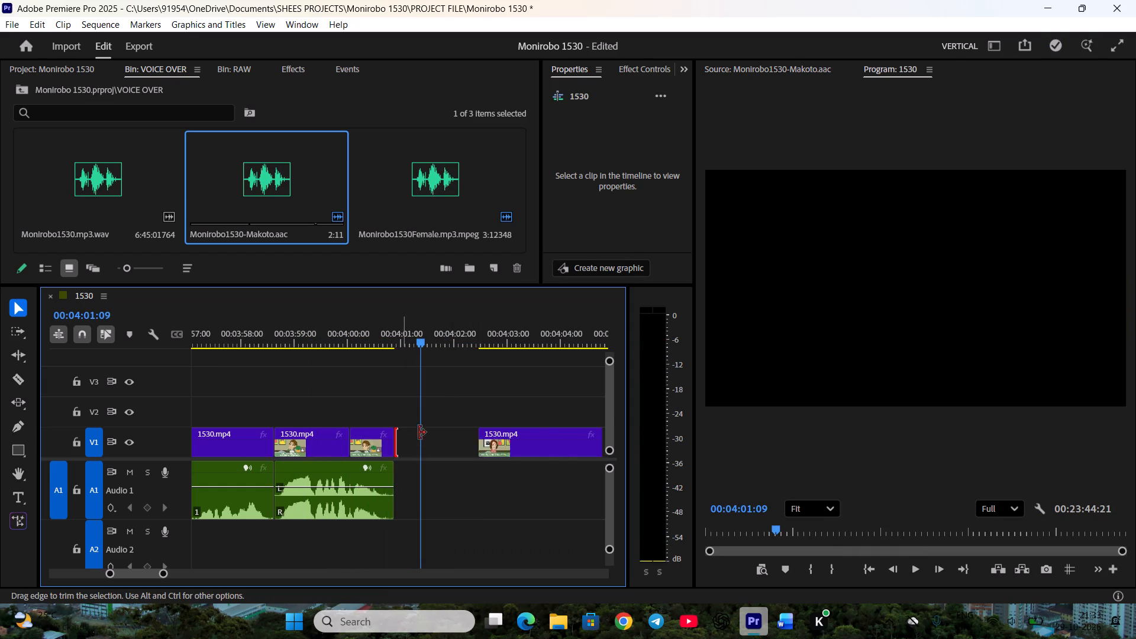
pyautogui.click(436, 437)
# Preview Kanami's "最近忙しいもんね" shot and the cut to Makoto, and save the project.
pyautogui.scroll(-6, 418, 478)
pyautogui.press('space')
pyautogui.moveTo(336, 324); pyautogui.dragTo(460, 357)
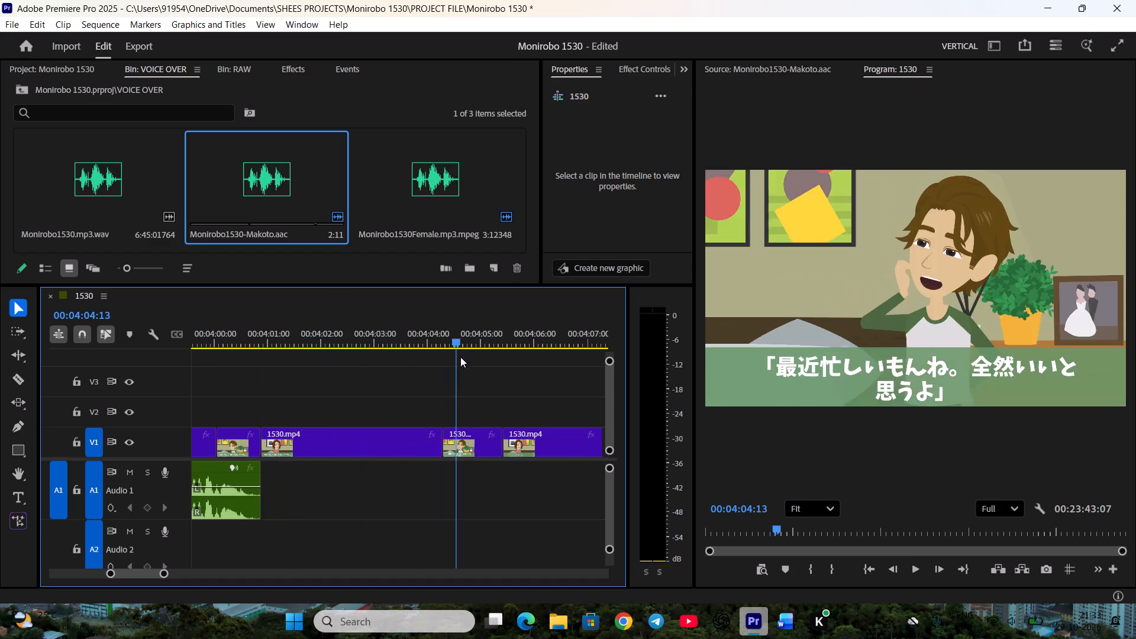
pyautogui.moveTo(460, 357); pyautogui.dragTo(401, 355)
pyautogui.hotkey('ctrl', 's')
# Mark Kanami's "busy lately" line in Monirobo1530Female.mp3.mpeg, checking the script, and place it on Audio 1 under her shot, trimmed to 3:10.
pyautogui.doubleClick(430, 163)
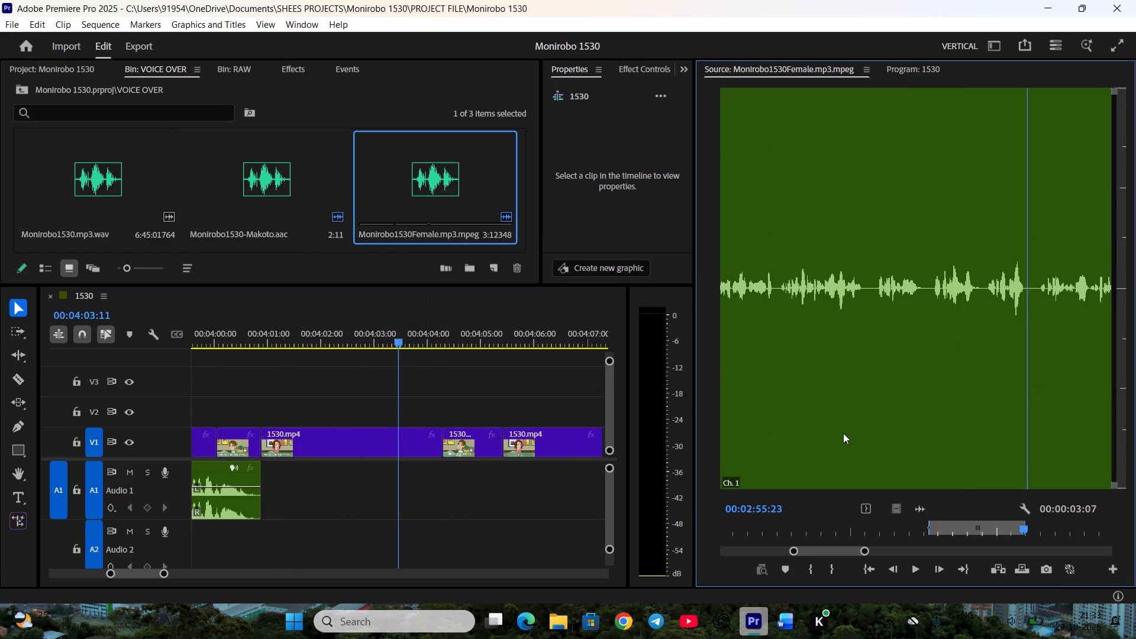
pyautogui.press('space')
pyautogui.press('space')
pyautogui.scroll(2, 993, 506)
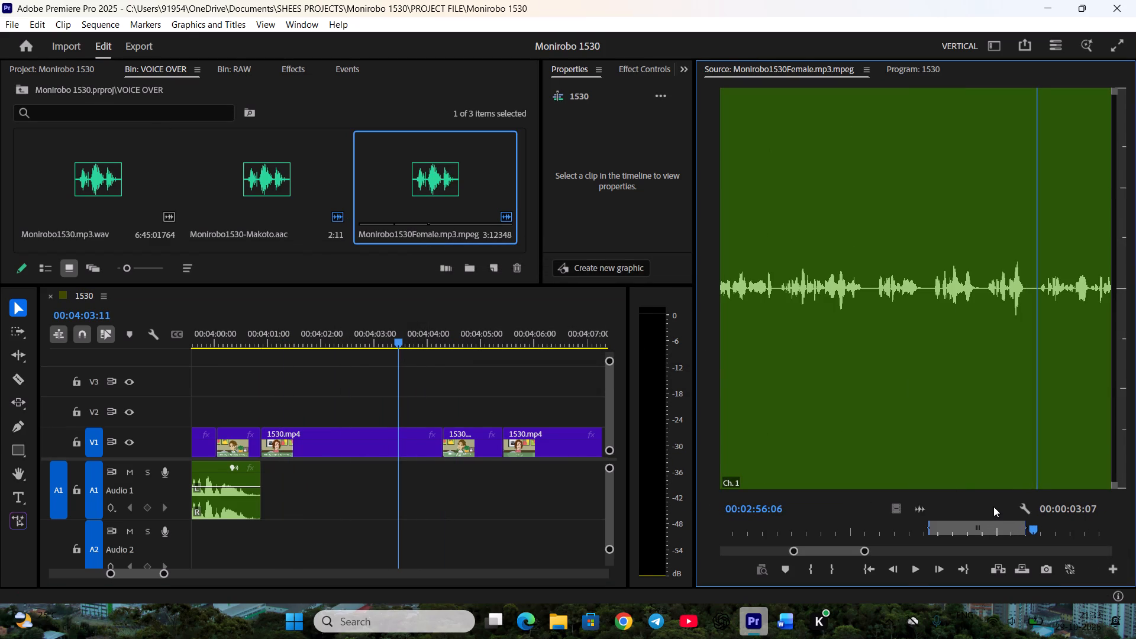
pyautogui.press('i')
pyautogui.press('space')
pyautogui.click(774, 625)
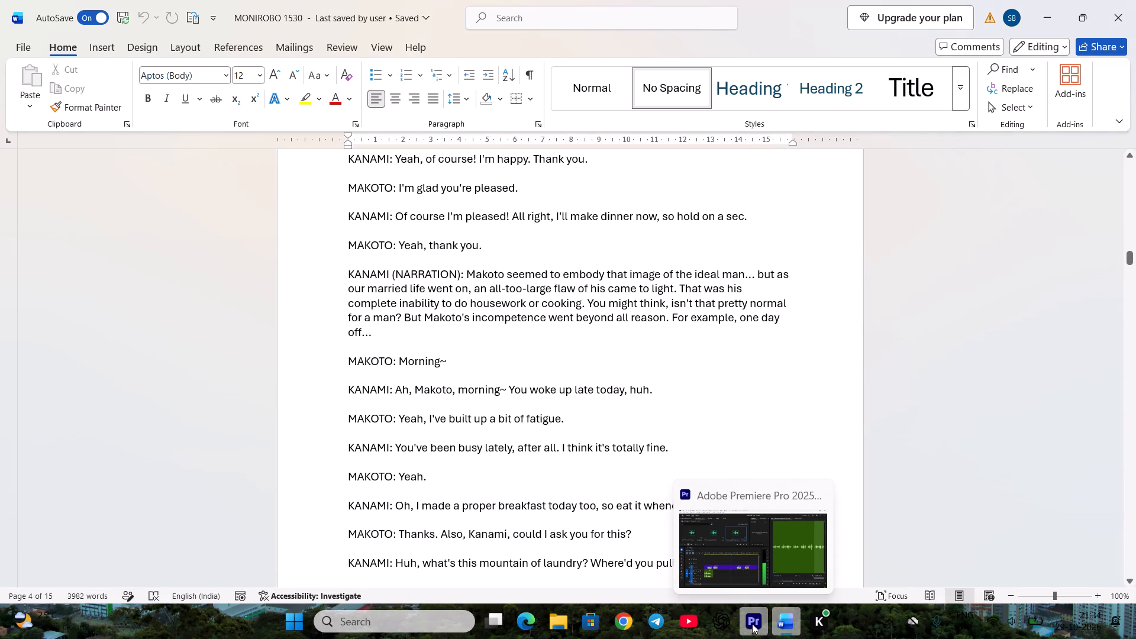
pyautogui.click(752, 624)
pyautogui.press('space')
pyautogui.scroll(8, 892, 514)
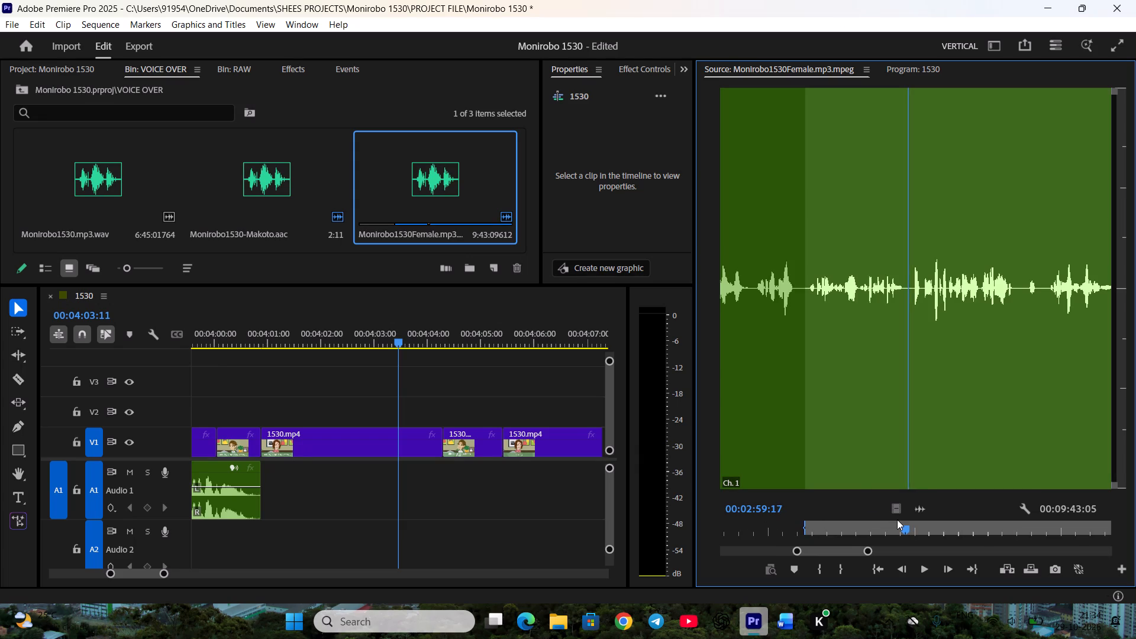
pyautogui.press('o')
pyautogui.moveTo(919, 507); pyautogui.dragTo(263, 506)
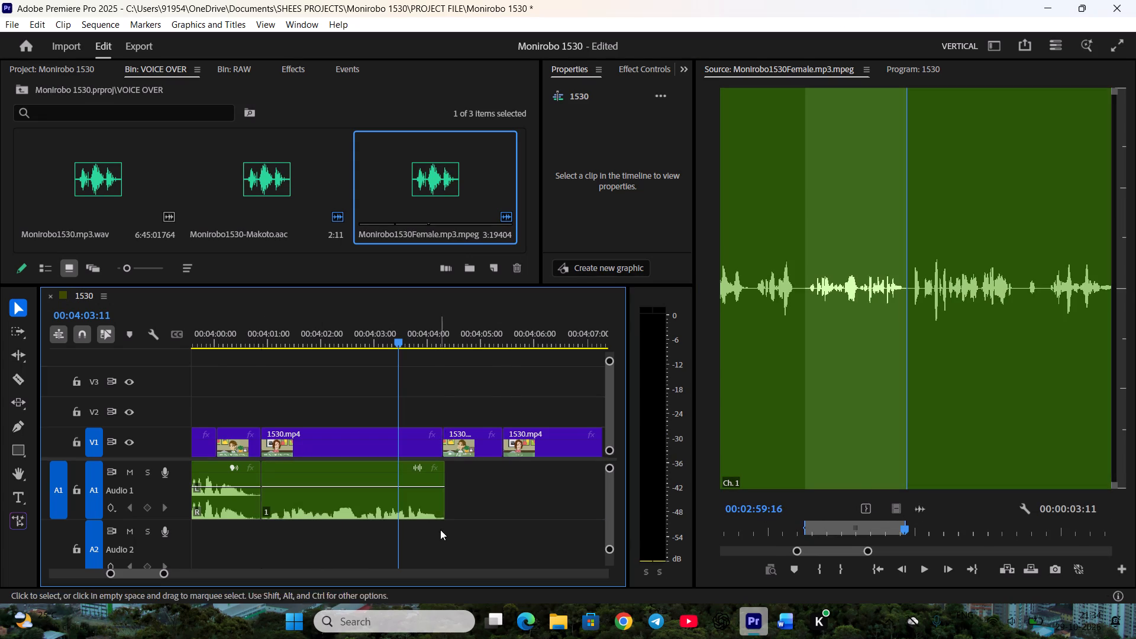
pyautogui.click(440, 515)
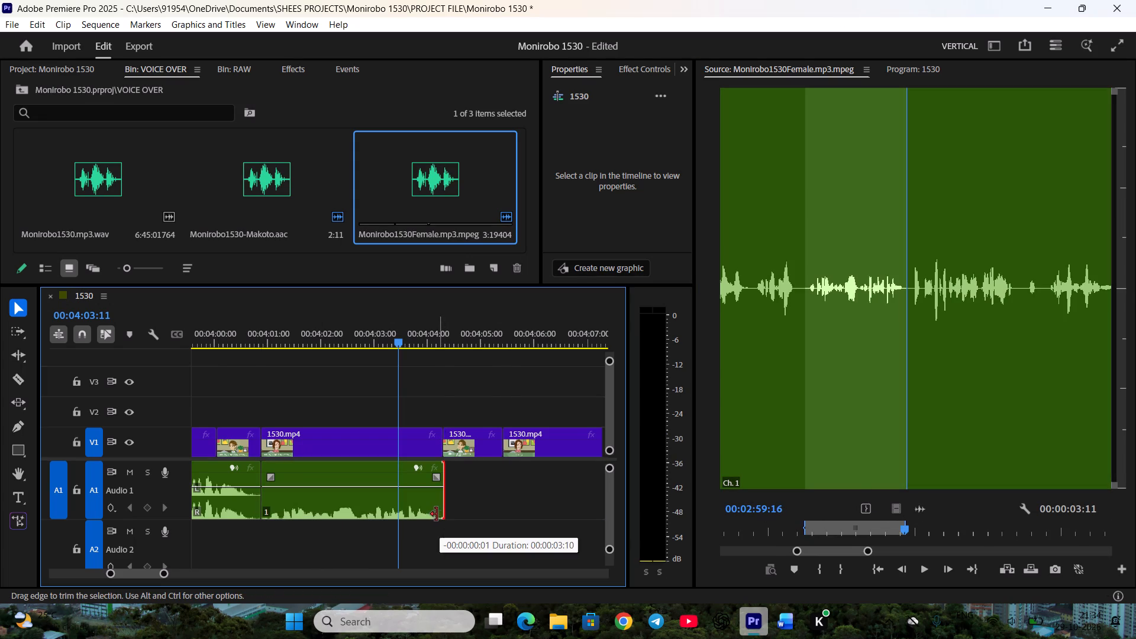
# Preview the end of Kanami's line and Makoto's "うん。" shot, and save the project.
pyautogui.press('space')
pyautogui.press('space')
pyautogui.scroll(-5, 466, 537)
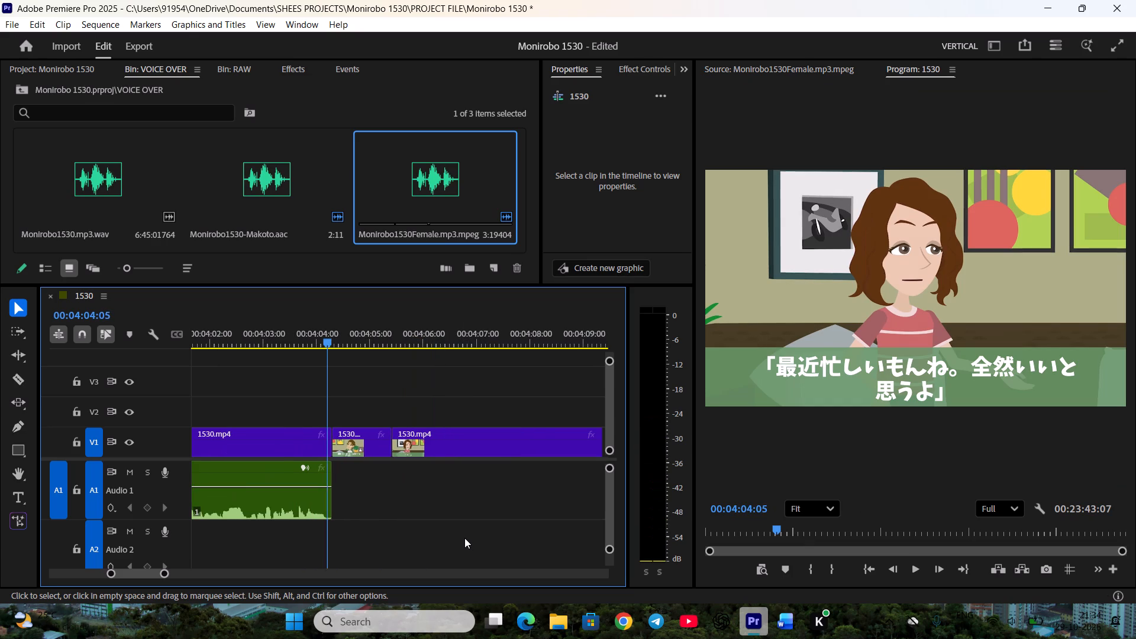
pyautogui.press('space')
pyautogui.press('space')
pyautogui.click(370, 335)
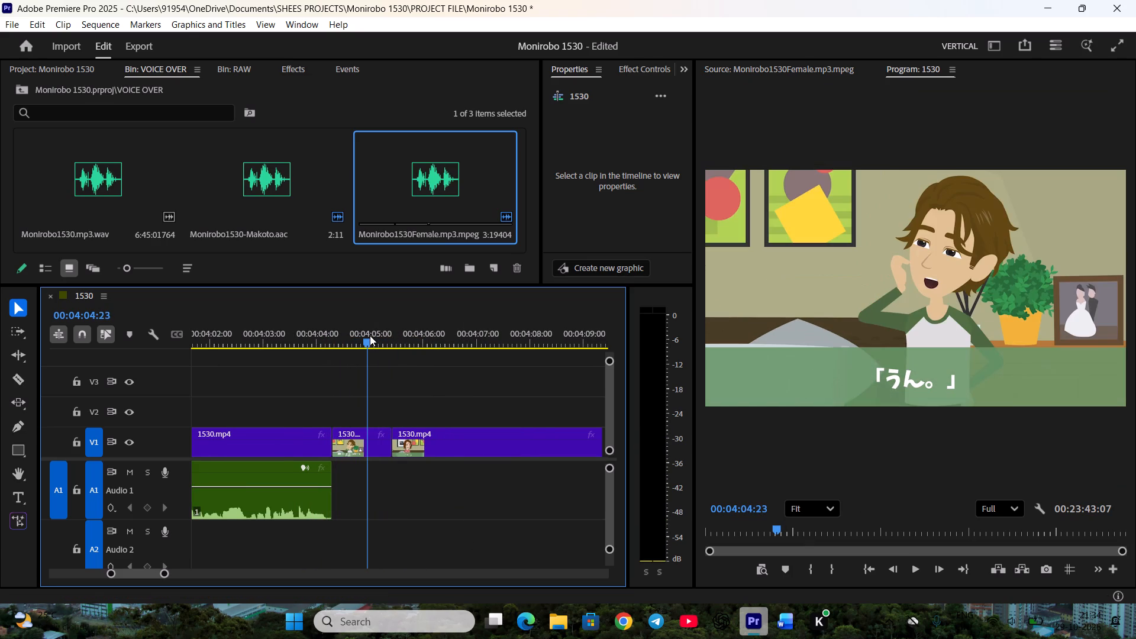
pyautogui.hotkey('ctrl', 's')
# Mark Makoto's short "Yeah" line in Monirobo1530-Makoto.aac and place the 0:23 audio on Audio 1 at the start of the "うん。" shot.
pyautogui.doubleClick(283, 196)
pyautogui.press('space')
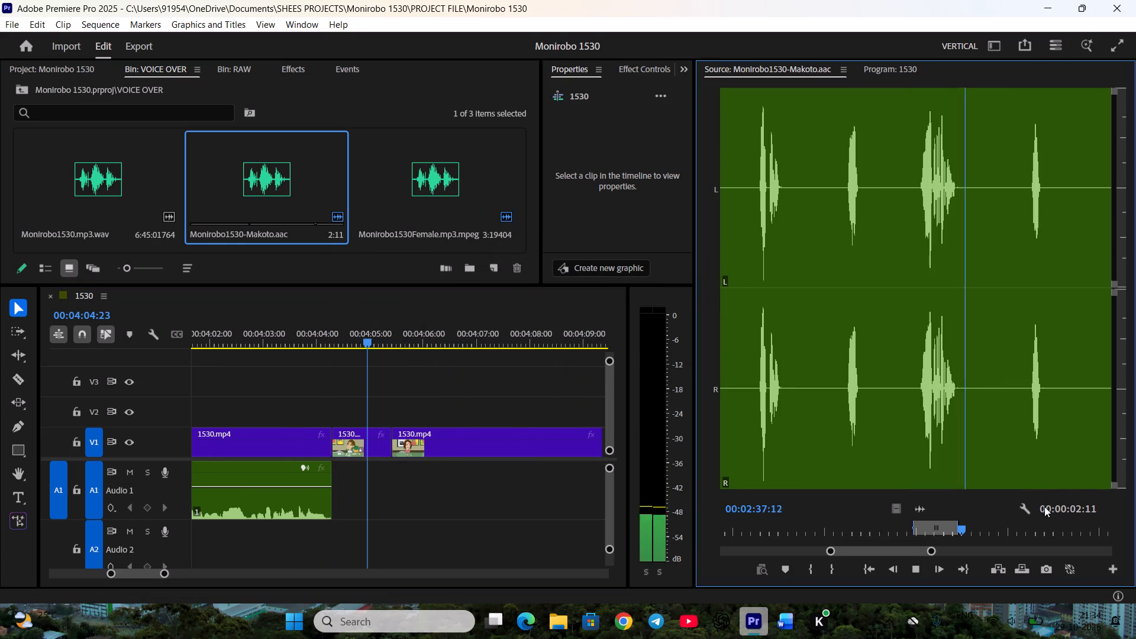
pyautogui.click(1024, 530)
pyautogui.scroll(-3, 1025, 527)
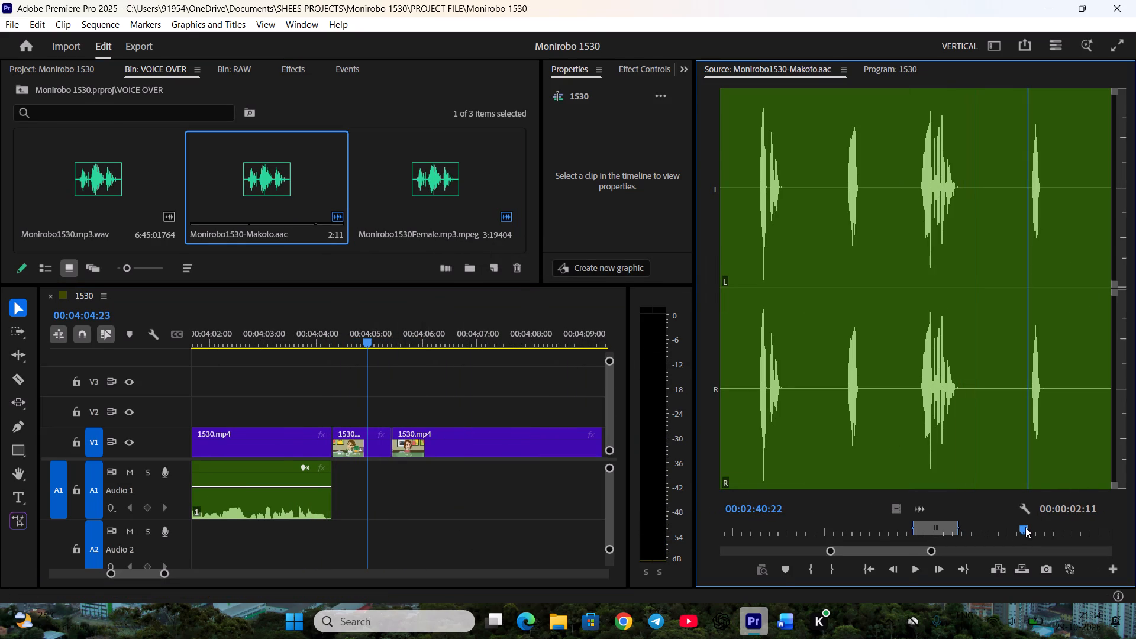
pyautogui.press('i')
pyautogui.press('space')
pyautogui.press('space')
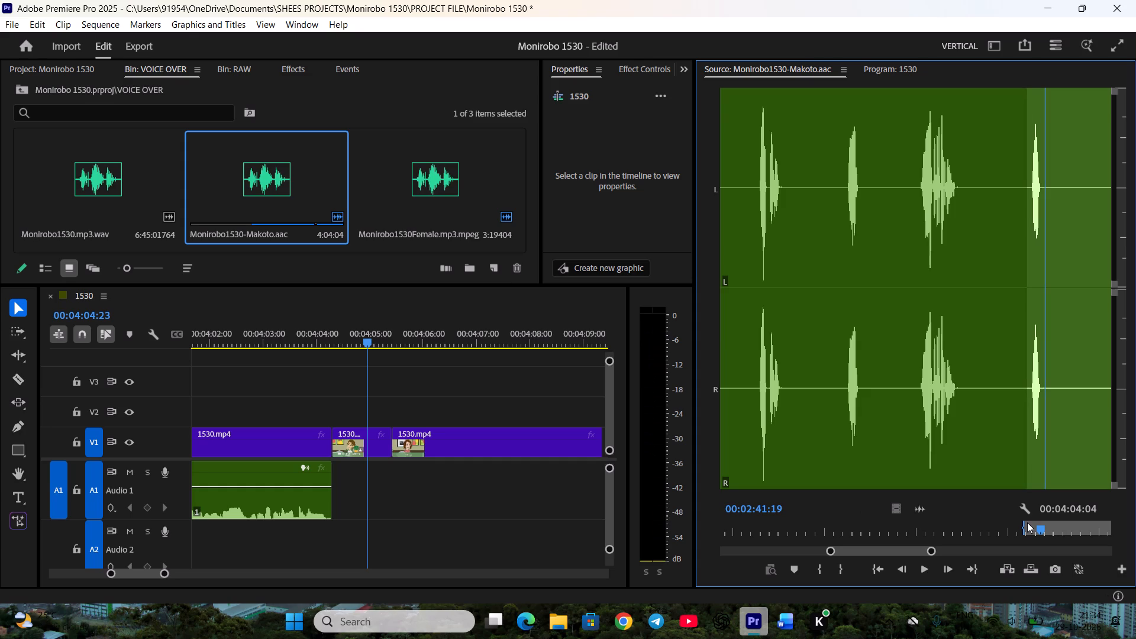
pyautogui.press('o')
pyautogui.moveTo(924, 511); pyautogui.dragTo(275, 510)
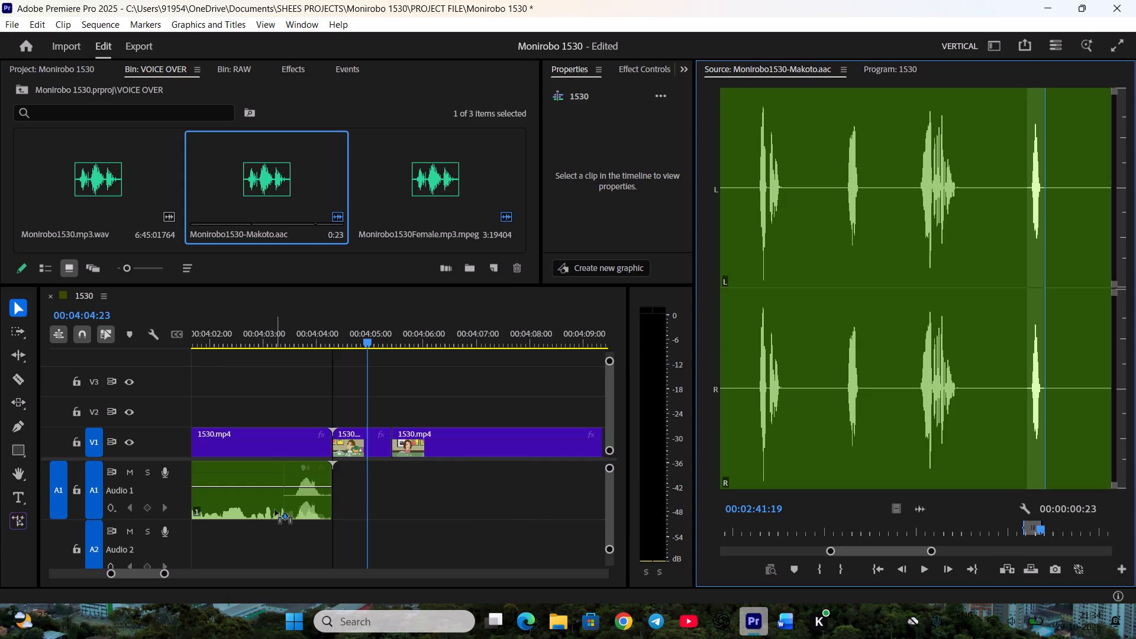
pyautogui.moveTo(275, 510); pyautogui.dragTo(333, 507)
# Split Makoto's "うん。" audio on Audio 1 at 00:04:05:00 and lower the volume of the short tail piece.
pyautogui.press('space')
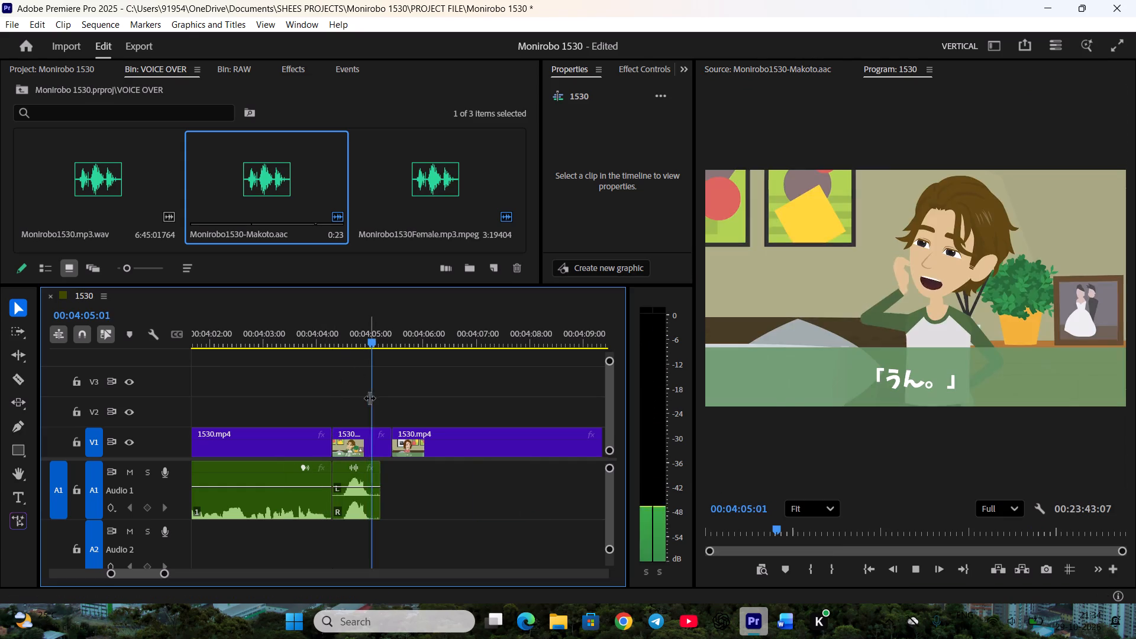
pyautogui.press('space')
pyautogui.write('==')
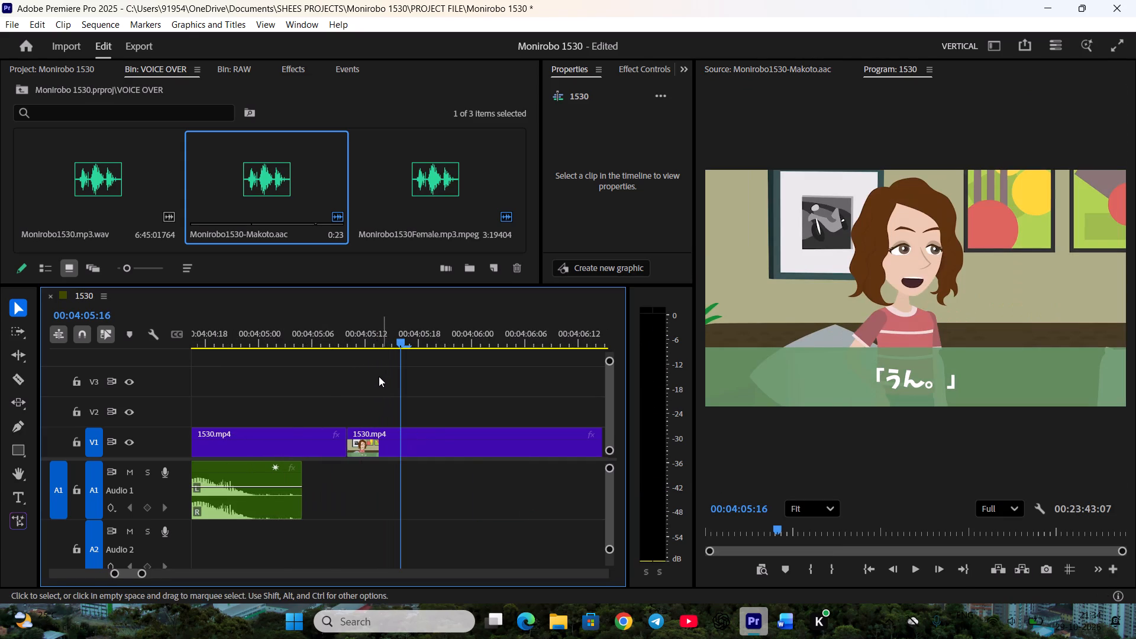
pyautogui.scroll(3, 380, 387)
pyautogui.moveTo(361, 330); pyautogui.dragTo(329, 357)
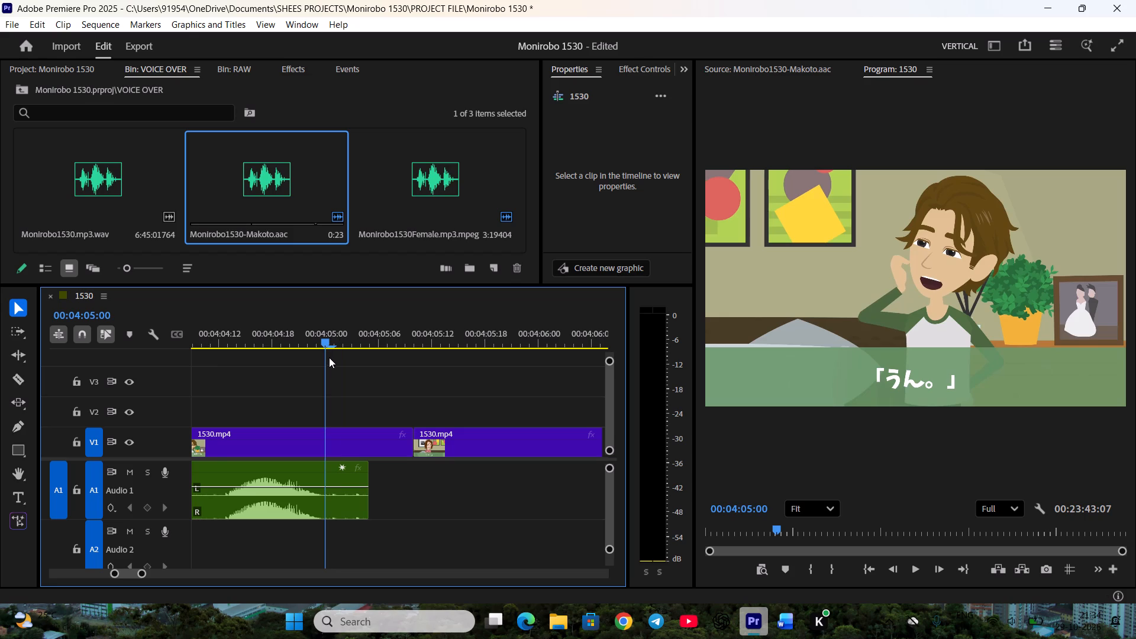
pyautogui.moveTo(329, 357); pyautogui.dragTo(329, 361)
pyautogui.click(351, 518)
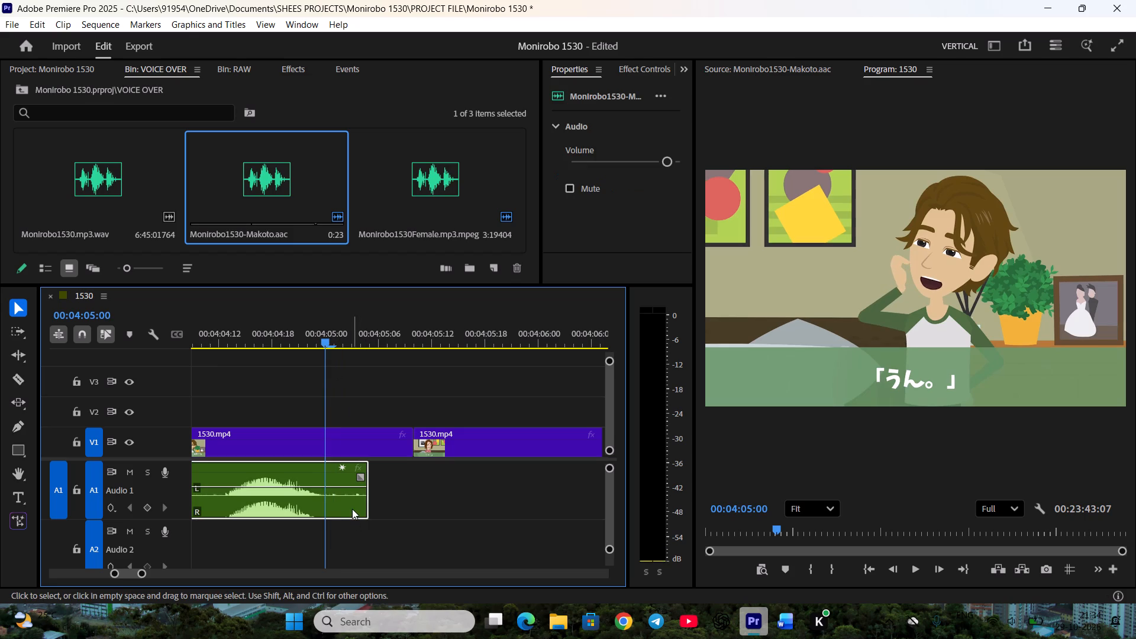
pyautogui.press('c')
pyautogui.click(346, 508)
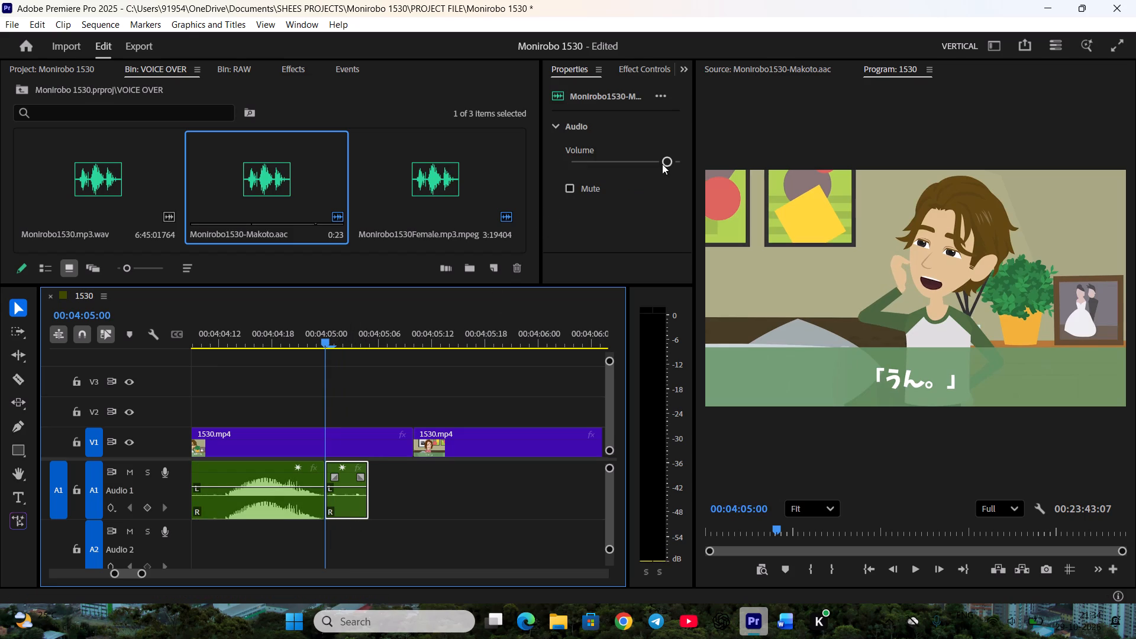
pyautogui.moveTo(662, 164); pyautogui.dragTo(618, 167)
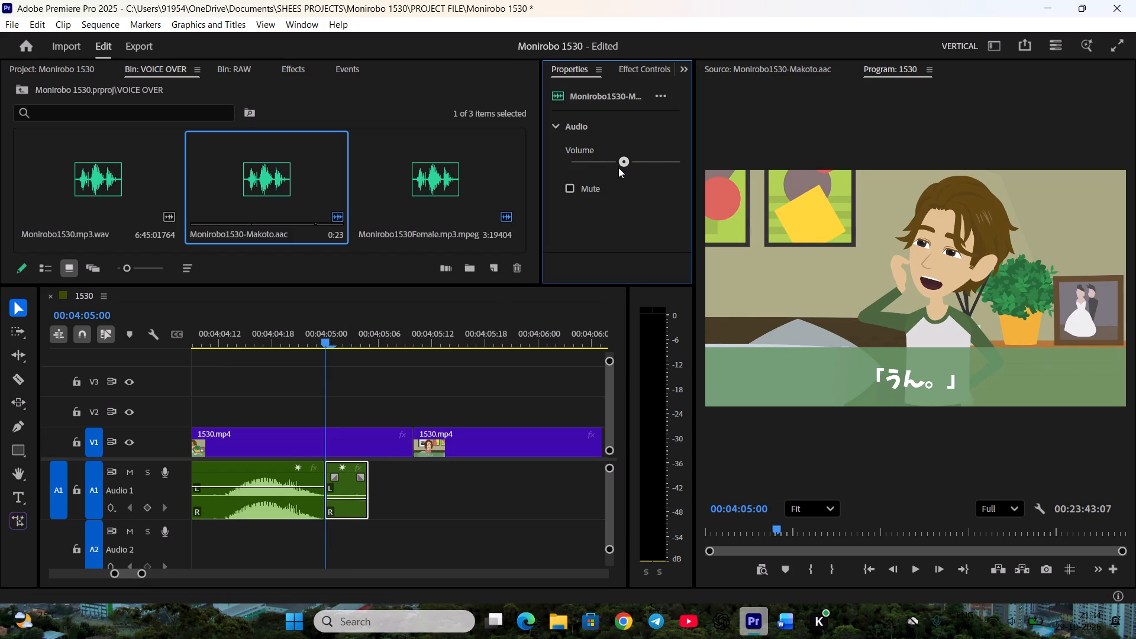
pyautogui.moveTo(618, 167); pyautogui.dragTo(614, 167)
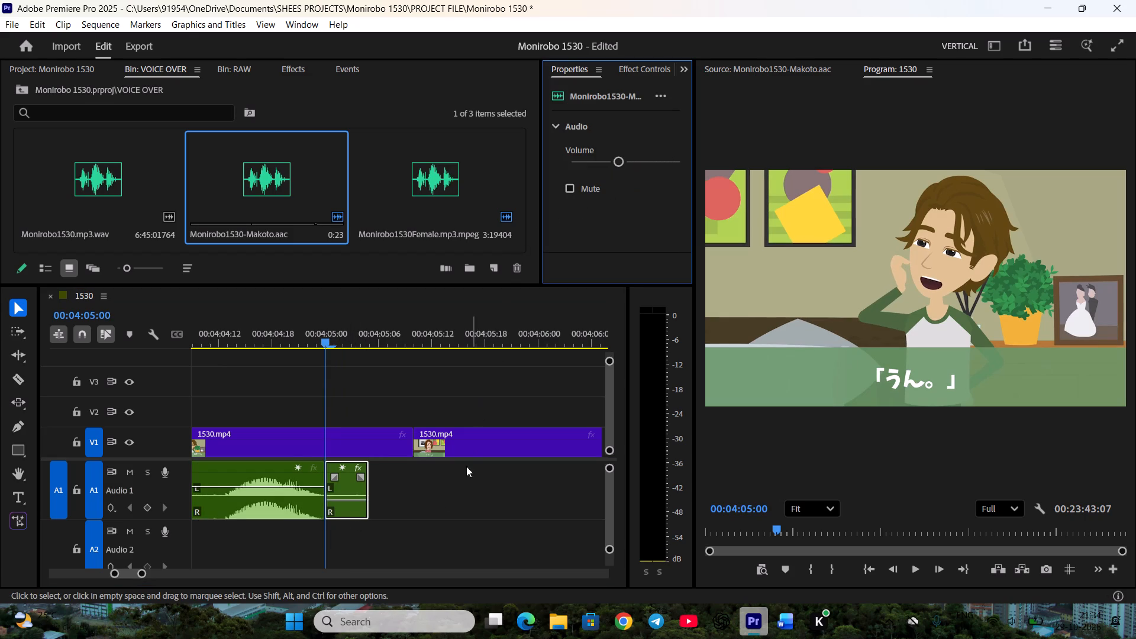
# Preview the "うん。" audio, trim its shot to the audio's end at 00:04:05:05, ripple delete the gap, and play through the cut.
pyautogui.click(446, 499)
pyautogui.click(435, 541)
pyautogui.click(266, 337)
pyautogui.press('space')
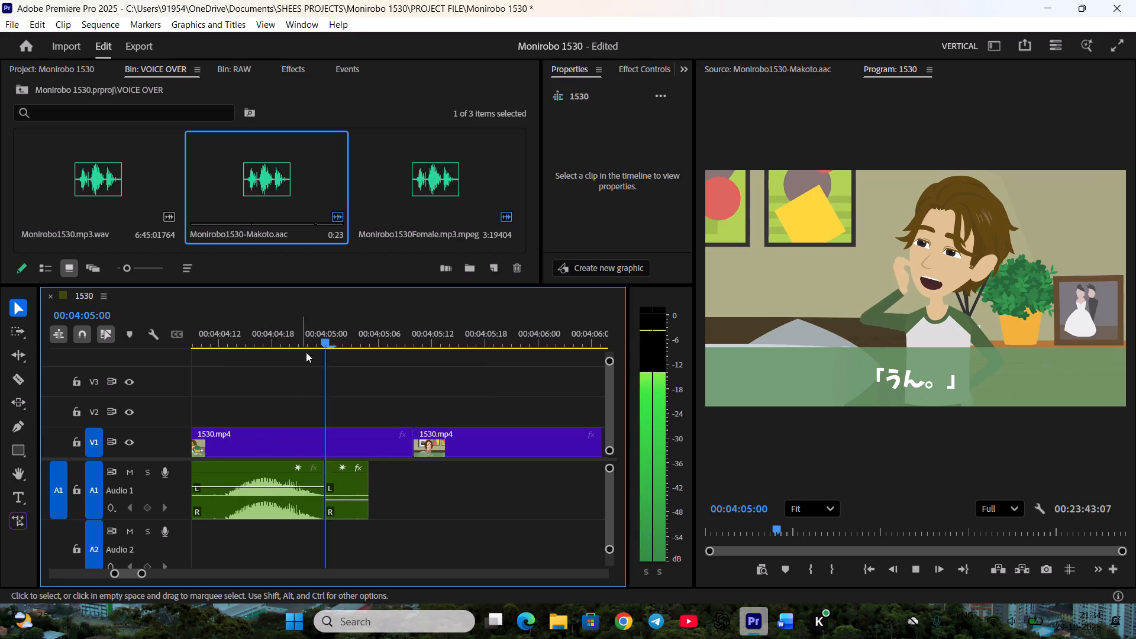
pyautogui.press('space')
pyautogui.moveTo(412, 440); pyautogui.dragTo(368, 442)
pyautogui.click(367, 442)
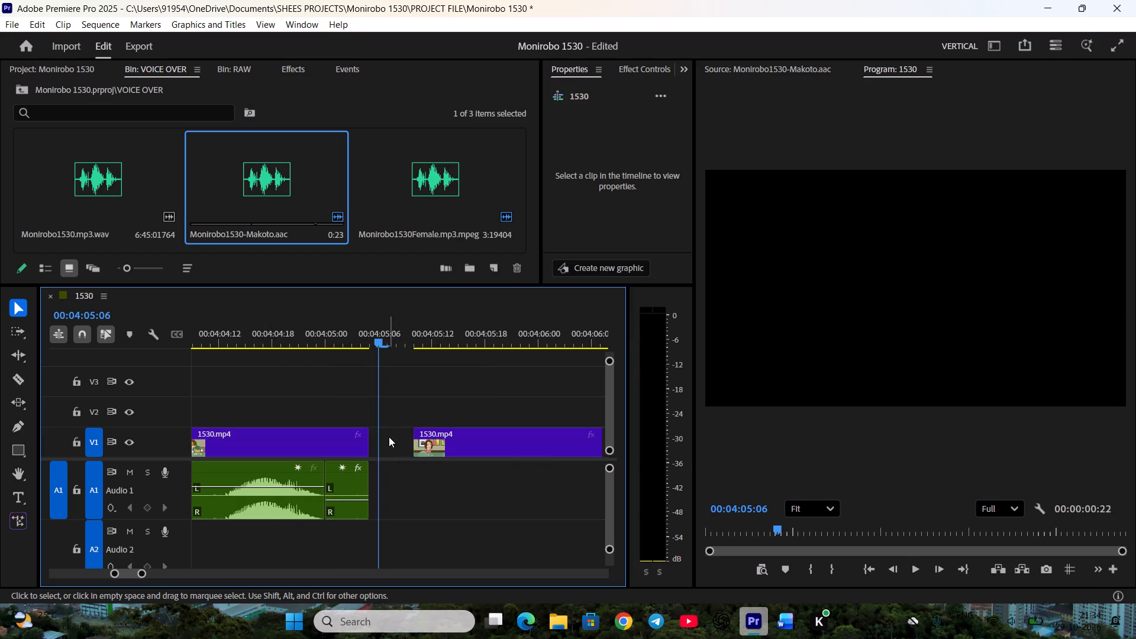
pyautogui.rightClick(389, 437)
pyautogui.click(421, 443)
pyautogui.press('-')
pyautogui.scroll(-5, 419, 447)
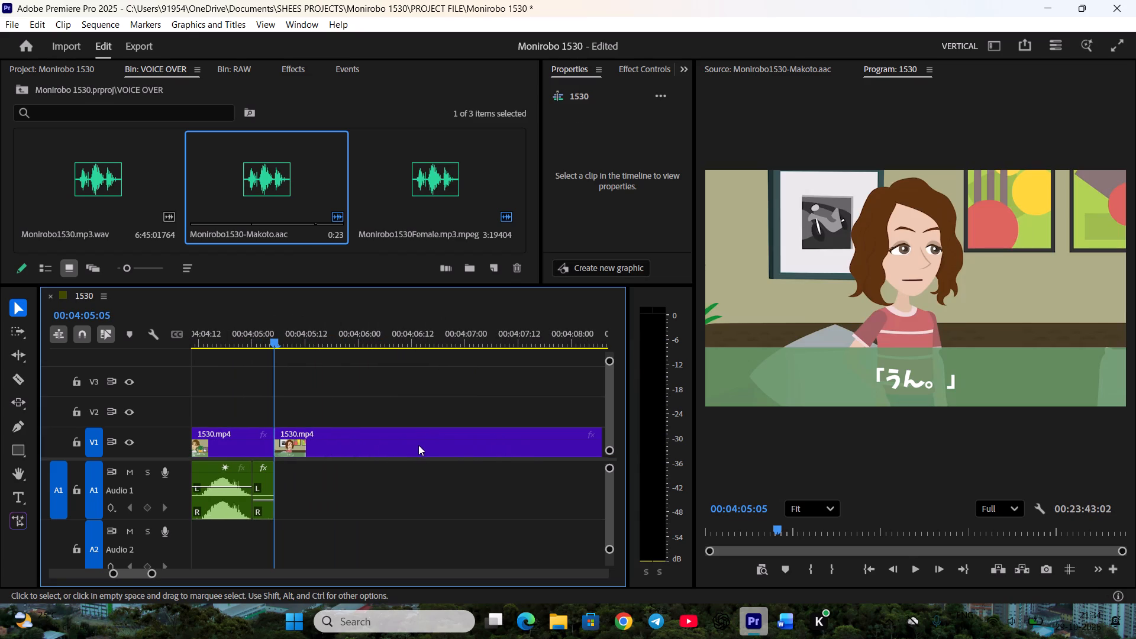
pyautogui.press('space')
pyautogui.scroll(3, 423, 440)
pyautogui.press('space')
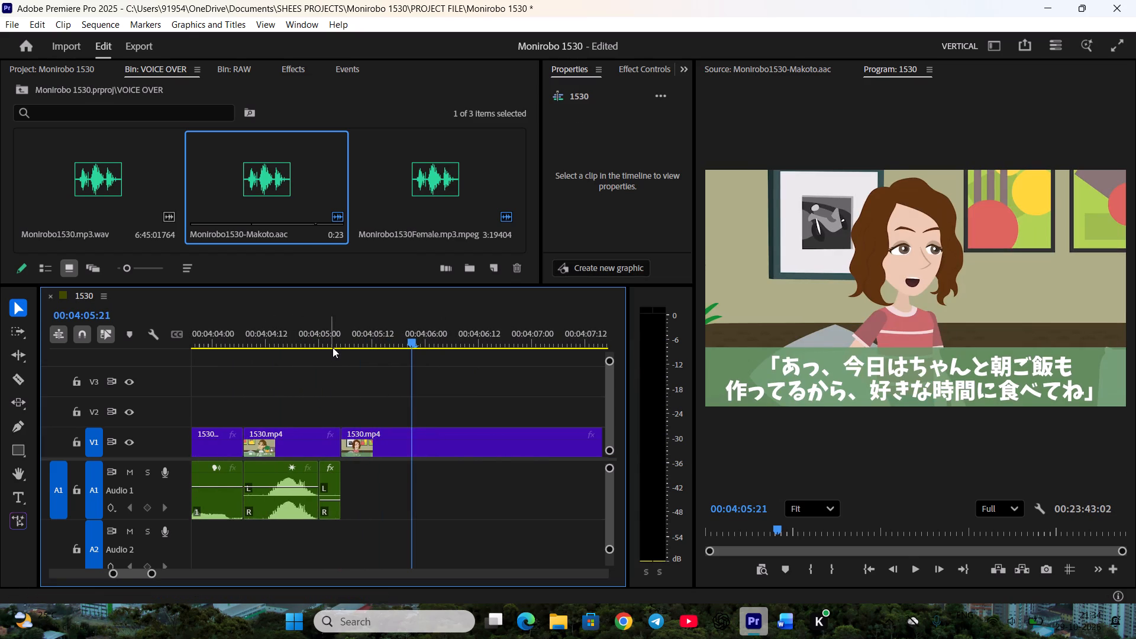
# Shorten the quiet tail audio and the "うん。" shot so both end at 00:04:05:02.
pyautogui.moveTo(333, 344); pyautogui.dragTo(327, 350)
pyautogui.moveTo(344, 472); pyautogui.dragTo(339, 472)
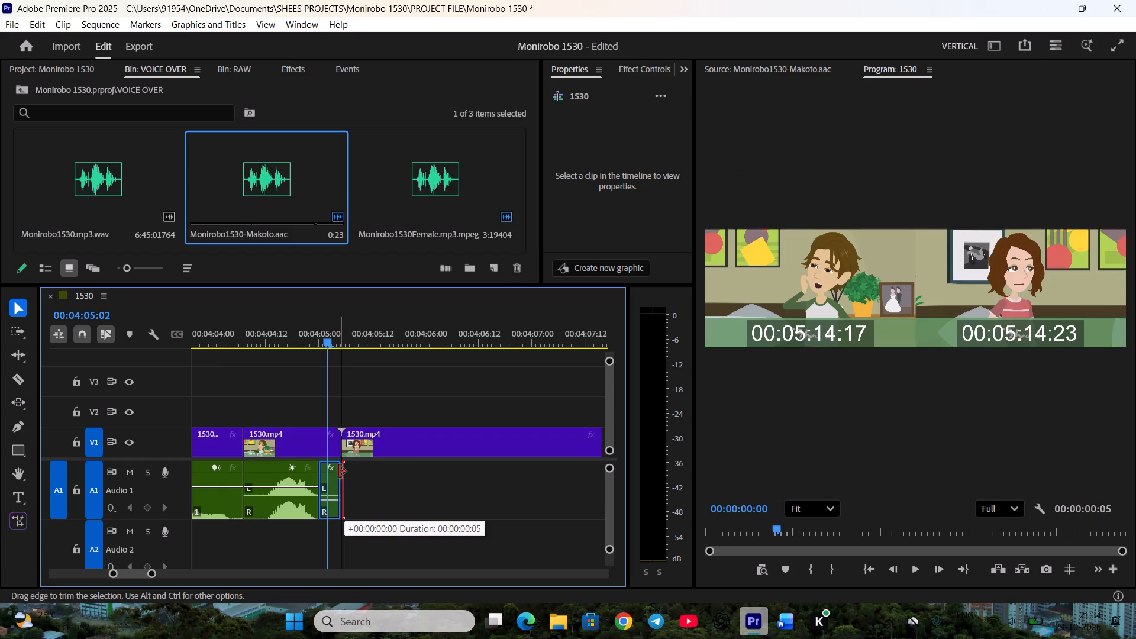
pyautogui.moveTo(339, 472); pyautogui.dragTo(333, 472)
pyautogui.moveTo(338, 450); pyautogui.dragTo(332, 450)
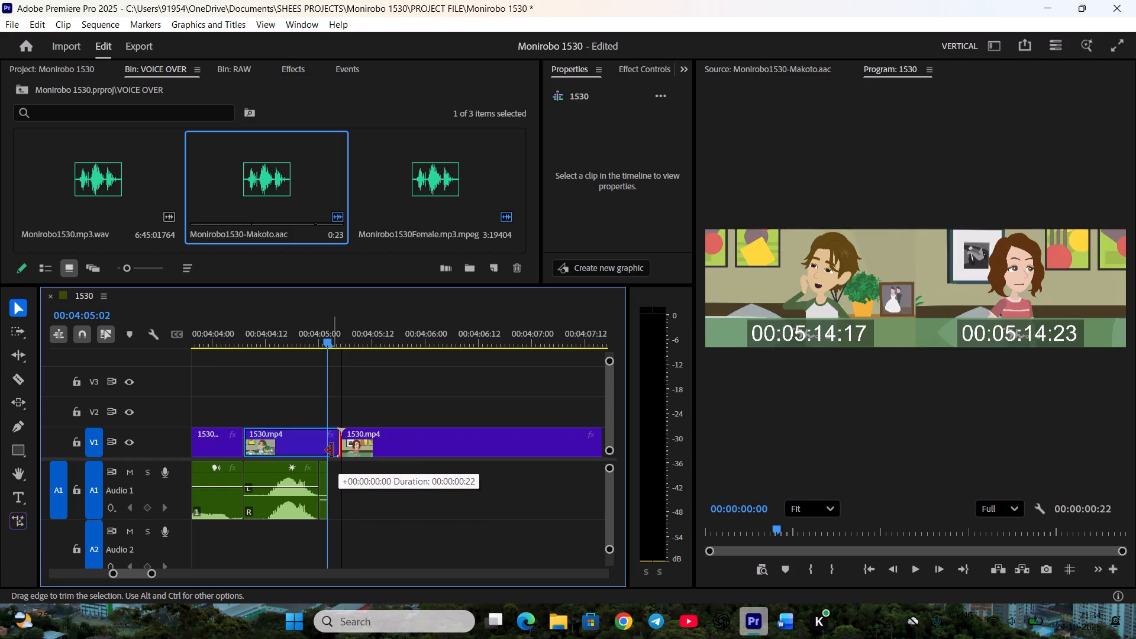
pyautogui.moveTo(332, 450); pyautogui.dragTo(331, 450)
pyautogui.moveTo(342, 447); pyautogui.dragTo(332, 448)
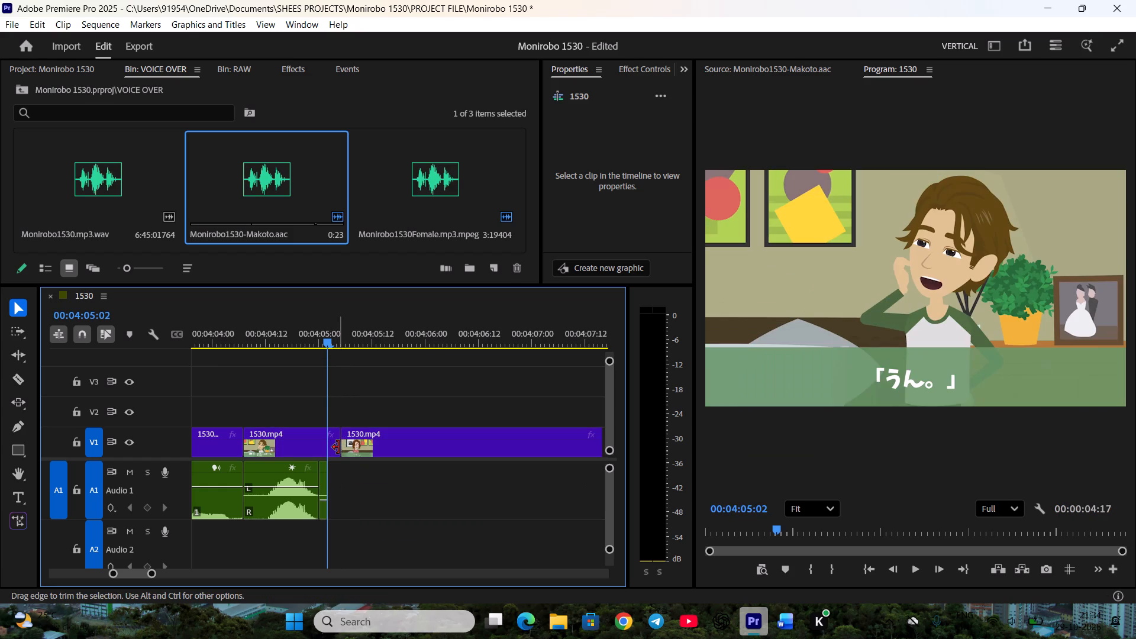
pyautogui.moveTo(335, 447); pyautogui.dragTo(327, 448)
# Trim two frames off the start of the "うん。" audio and shot, ripple delete the gaps on both sides, and save the project.
pyautogui.scroll(3, 382, 408)
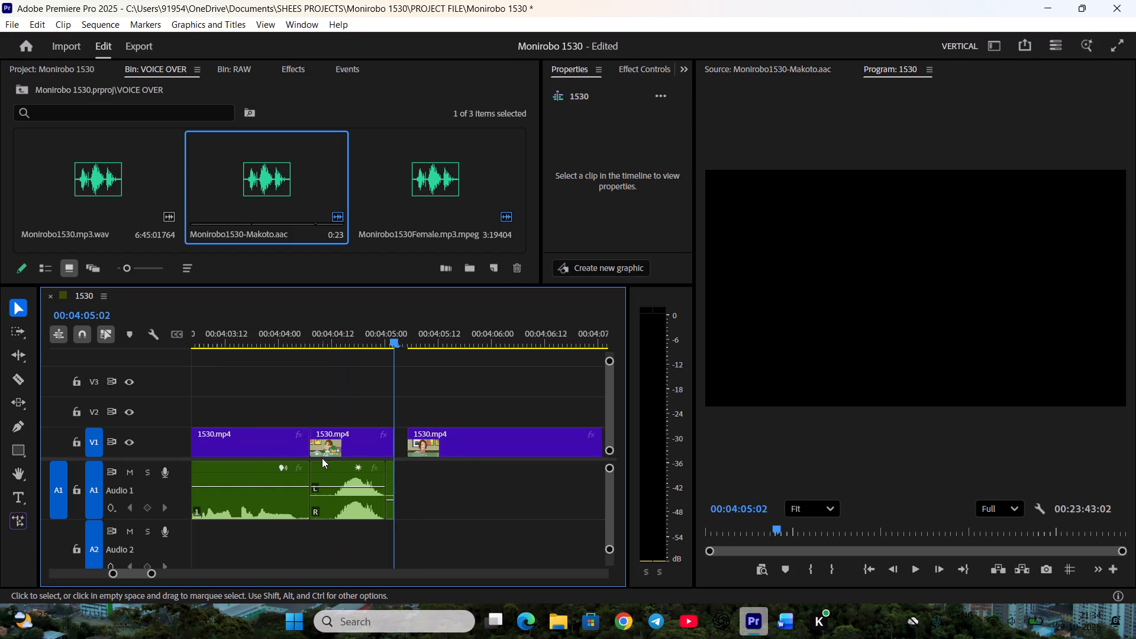
pyautogui.moveTo(314, 497); pyautogui.dragTo(322, 497)
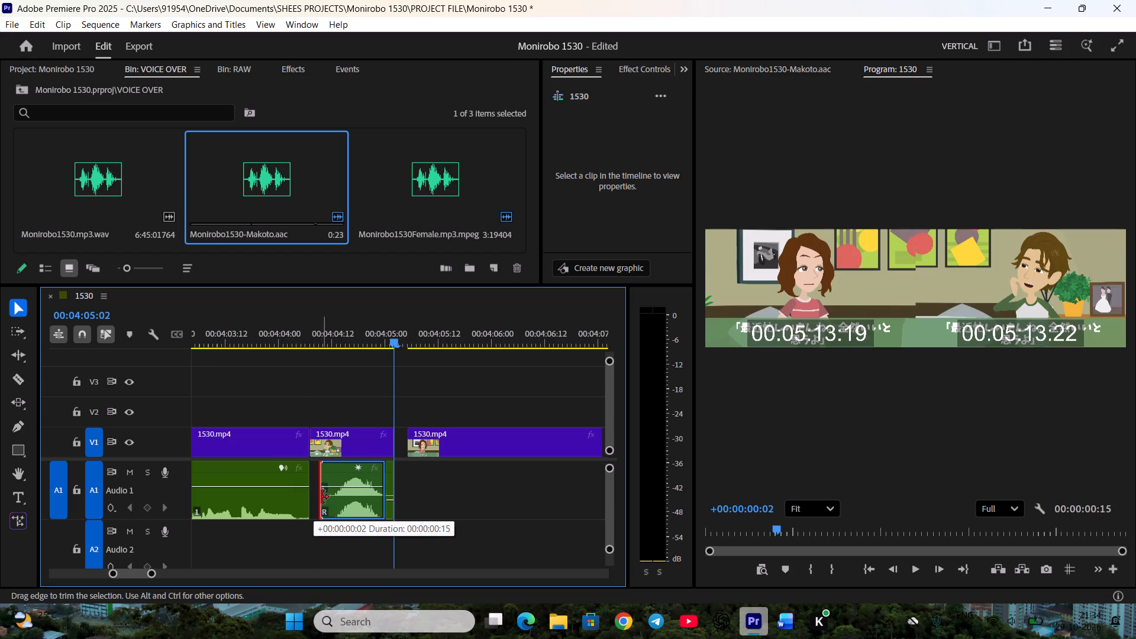
pyautogui.moveTo(322, 497); pyautogui.dragTo(323, 495)
pyautogui.moveTo(315, 449); pyautogui.dragTo(322, 450)
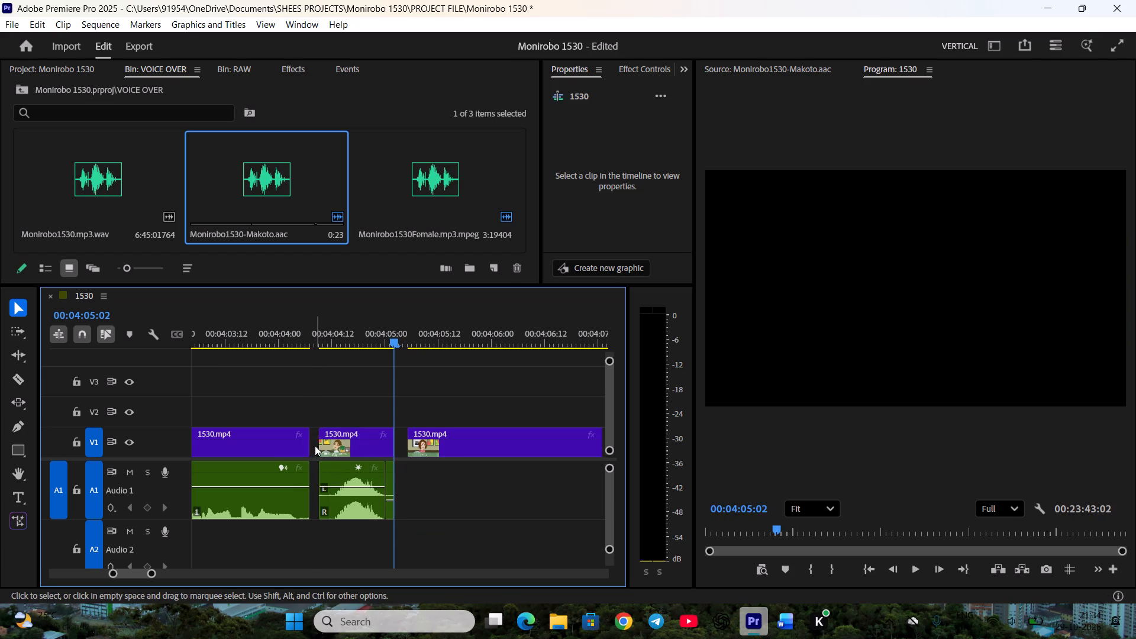
pyautogui.rightClick(315, 446)
pyautogui.click(331, 454)
pyautogui.scroll(-3, 338, 451)
pyautogui.press('space')
pyautogui.press('space')
pyautogui.rightClick(325, 444)
pyautogui.click(343, 448)
pyautogui.scroll(-3, 345, 454)
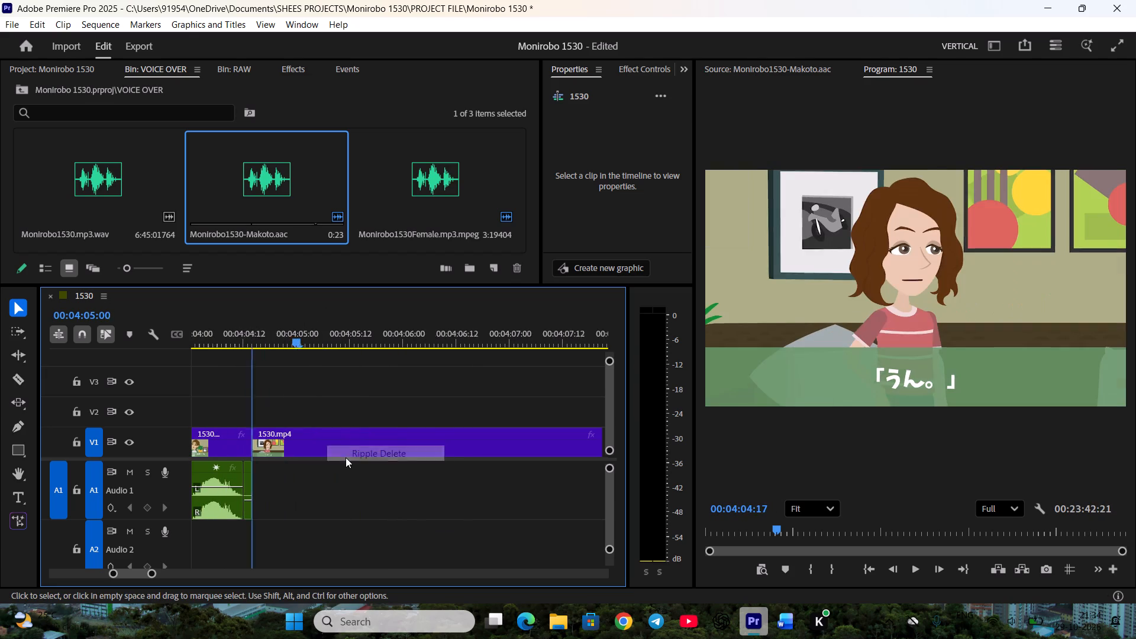
pyautogui.press('space')
pyautogui.hotkey('ctrl', 's')
# Preview Kanami's breakfast shot ("あっ、今日はちゃんと朝ご飯も…") up to the next cut, and save the project.
pyautogui.press('-')
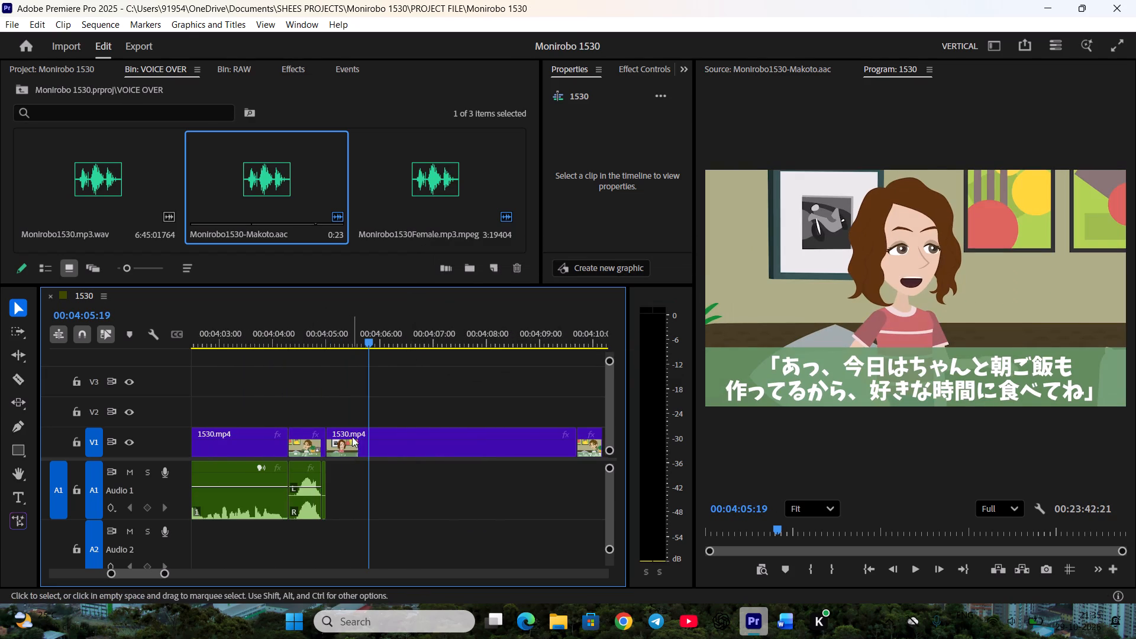
pyautogui.scroll(-2, 351, 429)
pyautogui.press('space')
pyautogui.moveTo(405, 336); pyautogui.dragTo(475, 359)
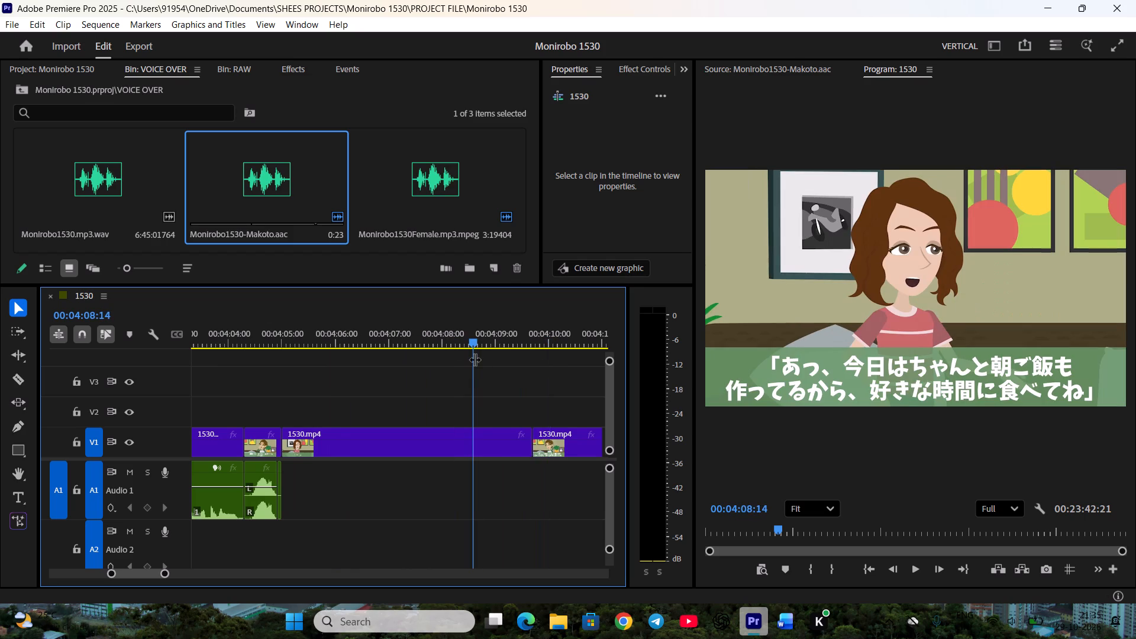
pyautogui.hotkey('ctrl', 's')
pyautogui.scroll(-4, 448, 382)
pyautogui.scroll(1, 471, 389)
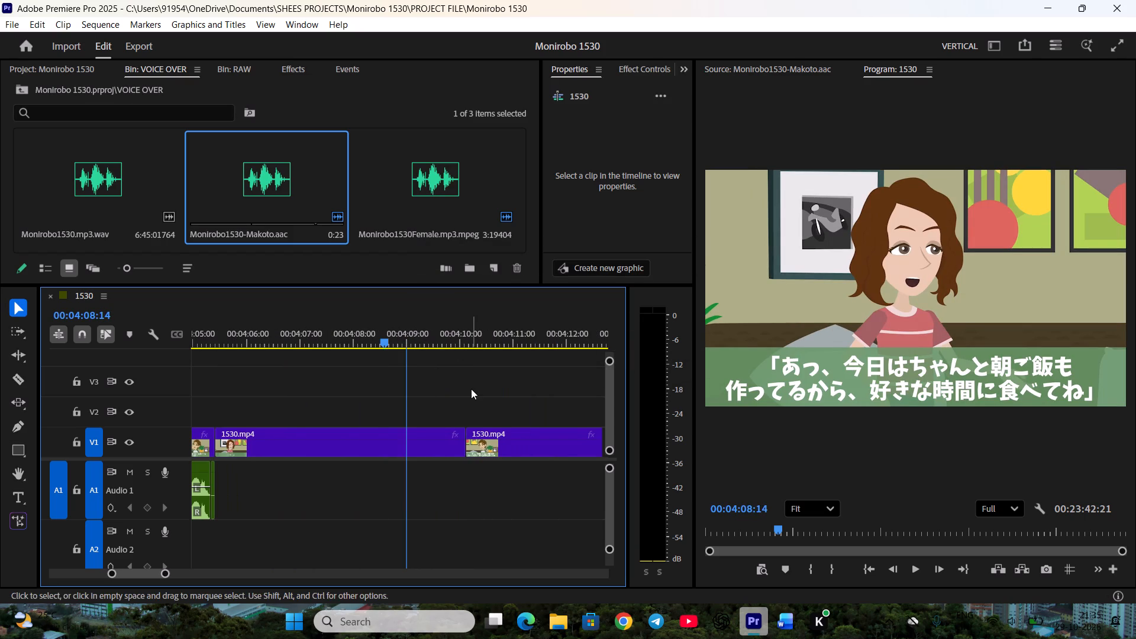
# Mark Kanami's breakfast line in Monirobo1530Female.mp3.mpeg, checking the script, and place the 3:13 audio on Audio 1 at the start of her shot.
pyautogui.doubleClick(433, 195)
pyautogui.press('space')
pyautogui.press('space')
pyautogui.scroll(-2, 967, 529)
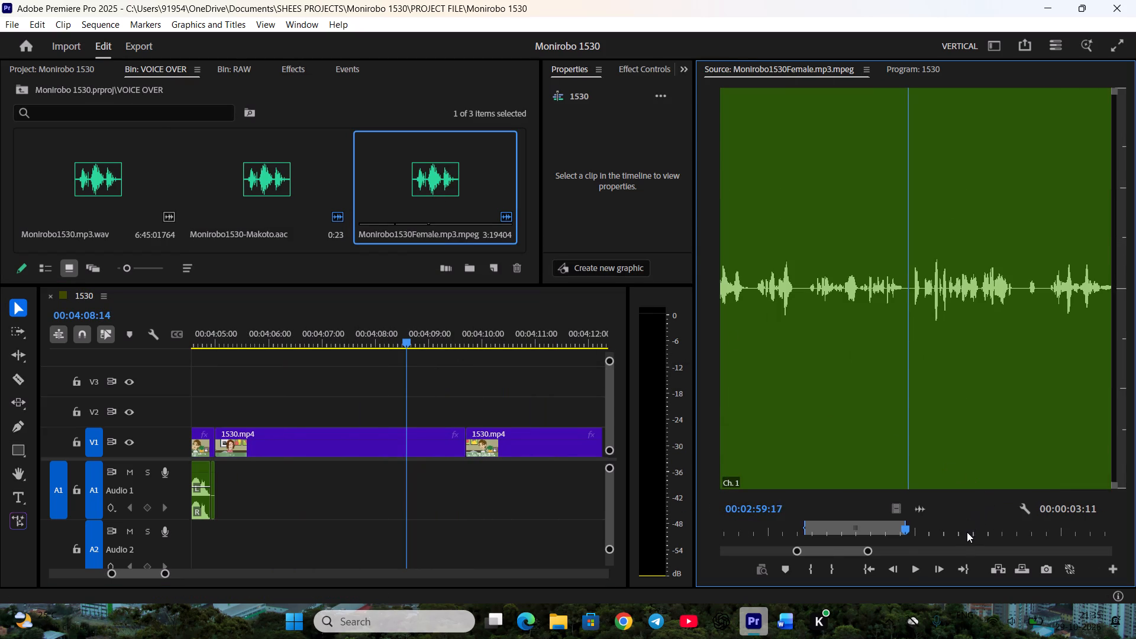
pyautogui.scroll(-2, 964, 531)
pyautogui.press('i')
pyautogui.press('space')
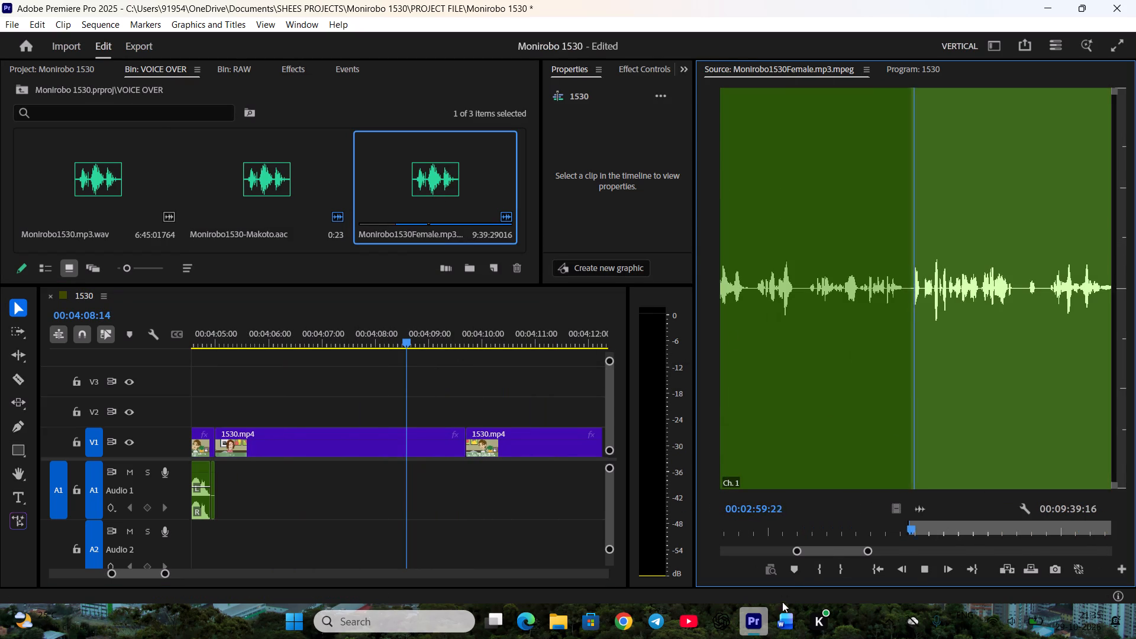
pyautogui.click(783, 615)
pyautogui.scroll(-6, 592, 529)
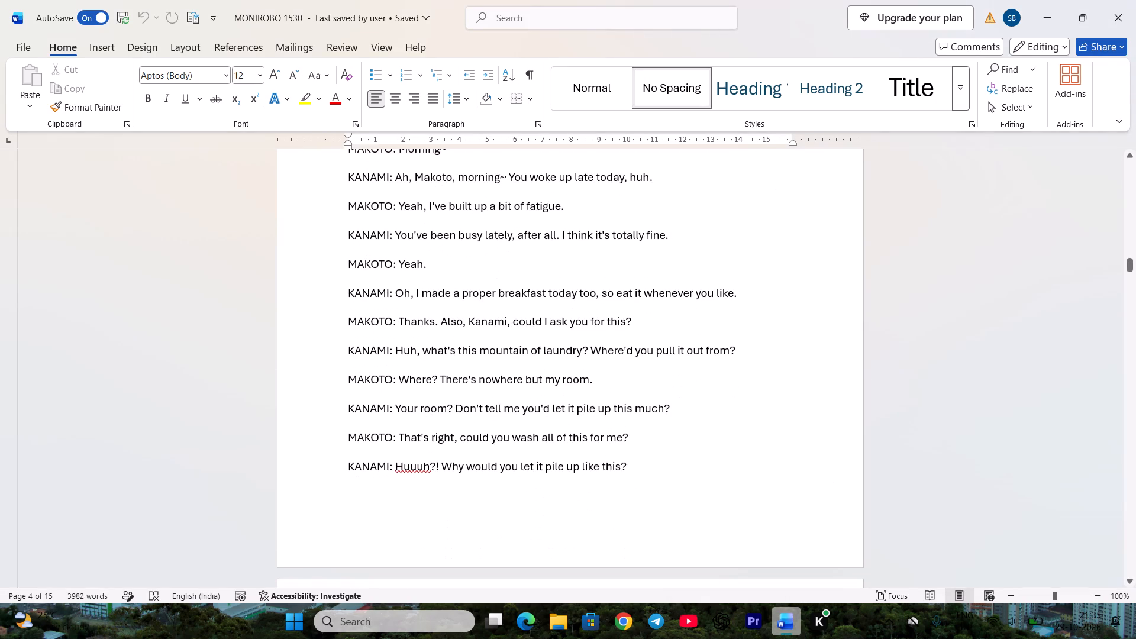
pyautogui.click(749, 621)
pyautogui.press('space')
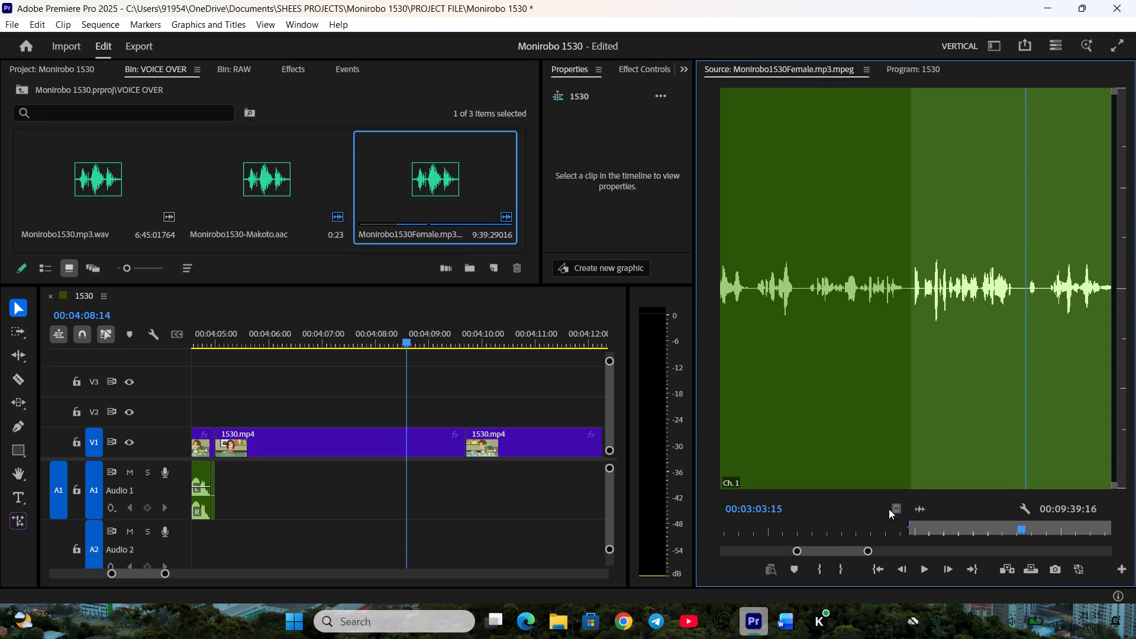
pyautogui.scroll(9, 944, 506)
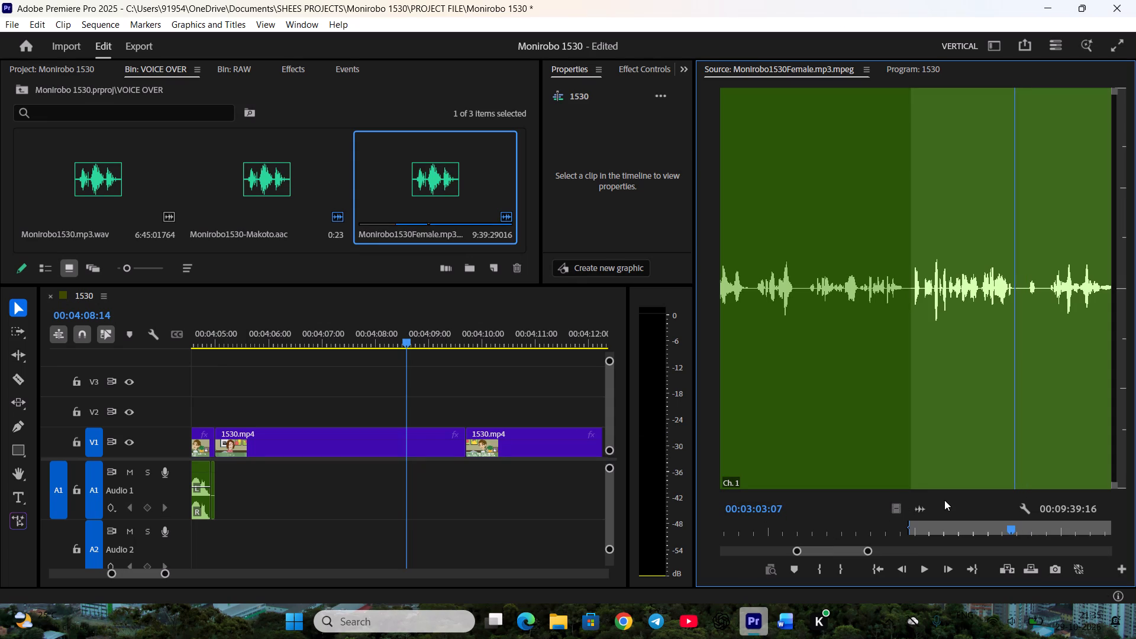
pyautogui.press('o')
pyautogui.moveTo(922, 510); pyautogui.dragTo(222, 479)
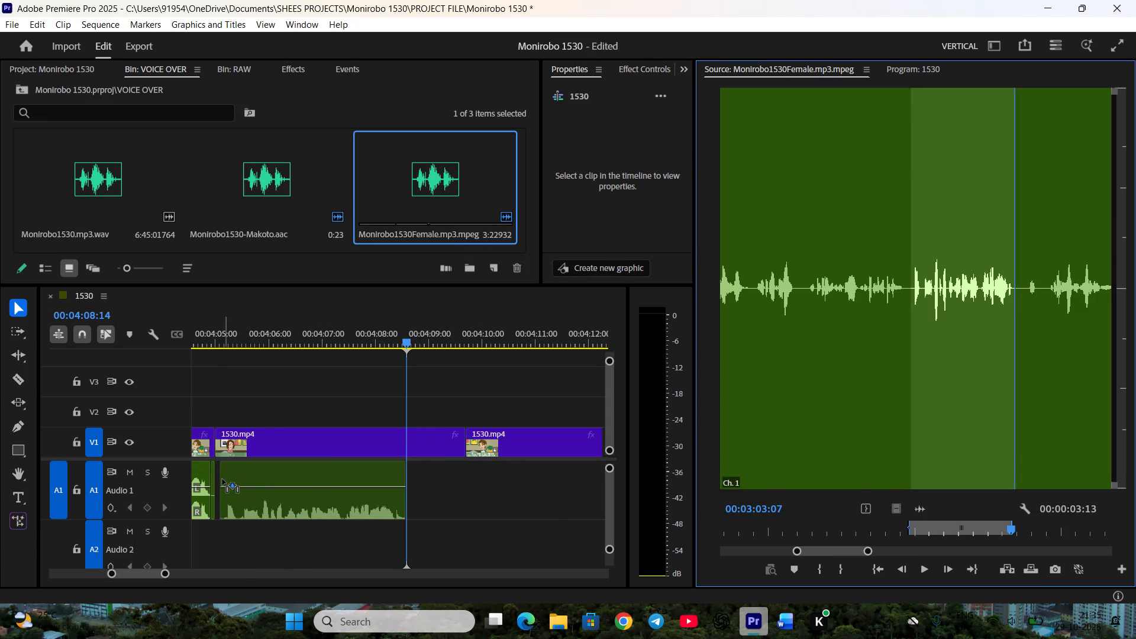
pyautogui.moveTo(222, 479); pyautogui.dragTo(224, 481)
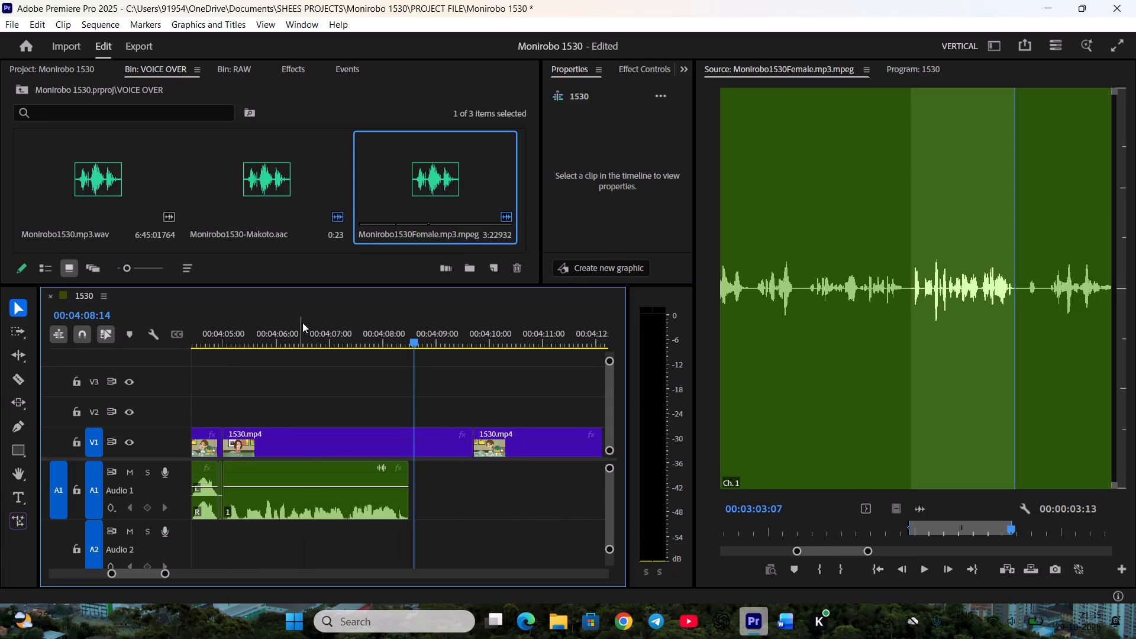
# Preview Kanami's breakfast line, extend its audio end slightly, trim her shot to the audio's end, and ripple delete the gap.
pyautogui.click(305, 318)
pyautogui.press('space')
pyautogui.press('space')
pyautogui.click(411, 506)
pyautogui.press('space')
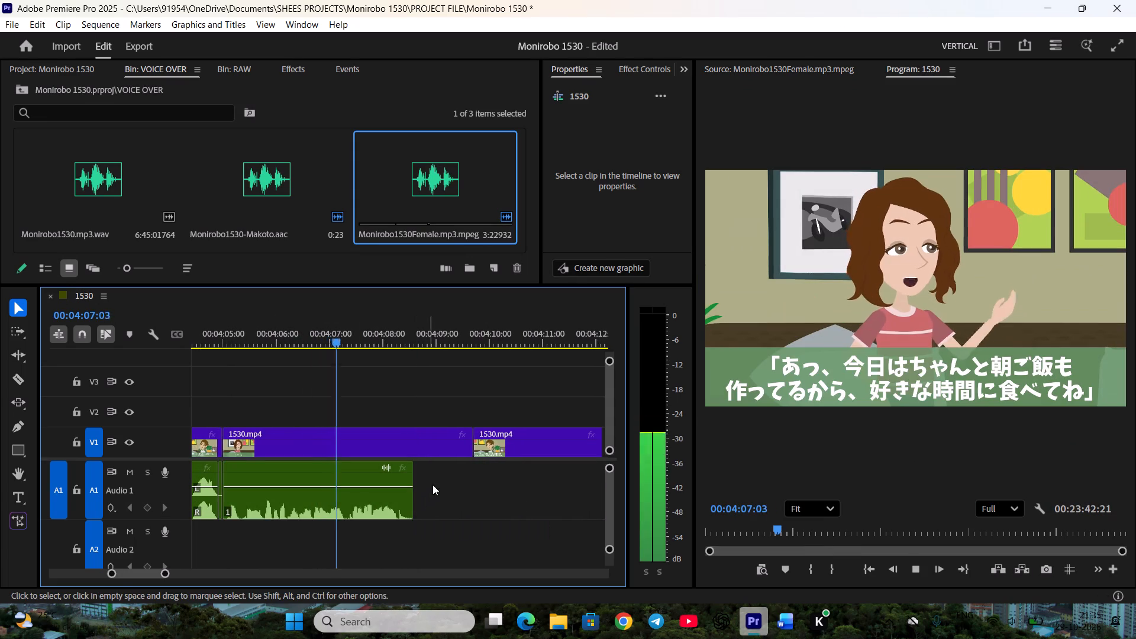
pyautogui.moveTo(464, 450); pyautogui.dragTo(431, 450)
pyautogui.press('space')
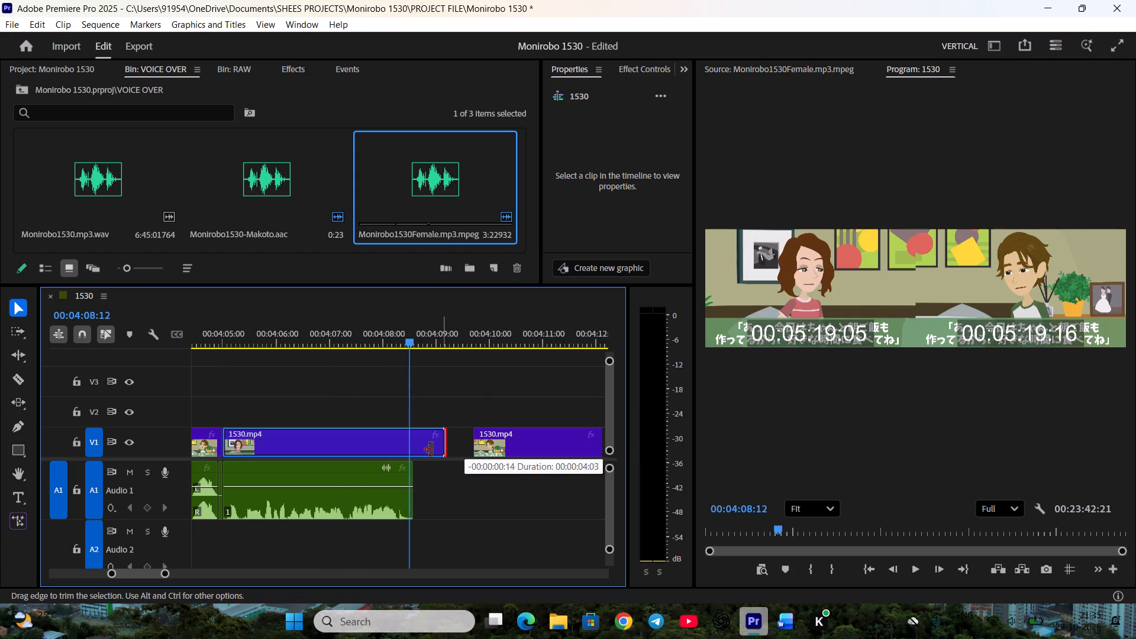
pyautogui.moveTo(431, 450); pyautogui.dragTo(407, 450)
pyautogui.rightClick(426, 440)
pyautogui.click(476, 447)
# Preview Makoto's shot asking Kanami for a favour ("あと、カナミ、これお願いしてもいいかな？"), and save the project.
pyautogui.scroll(-6, 375, 480)
pyautogui.press('space')
pyautogui.scroll(-3, 386, 459)
pyautogui.moveTo(296, 328); pyautogui.dragTo(492, 362)
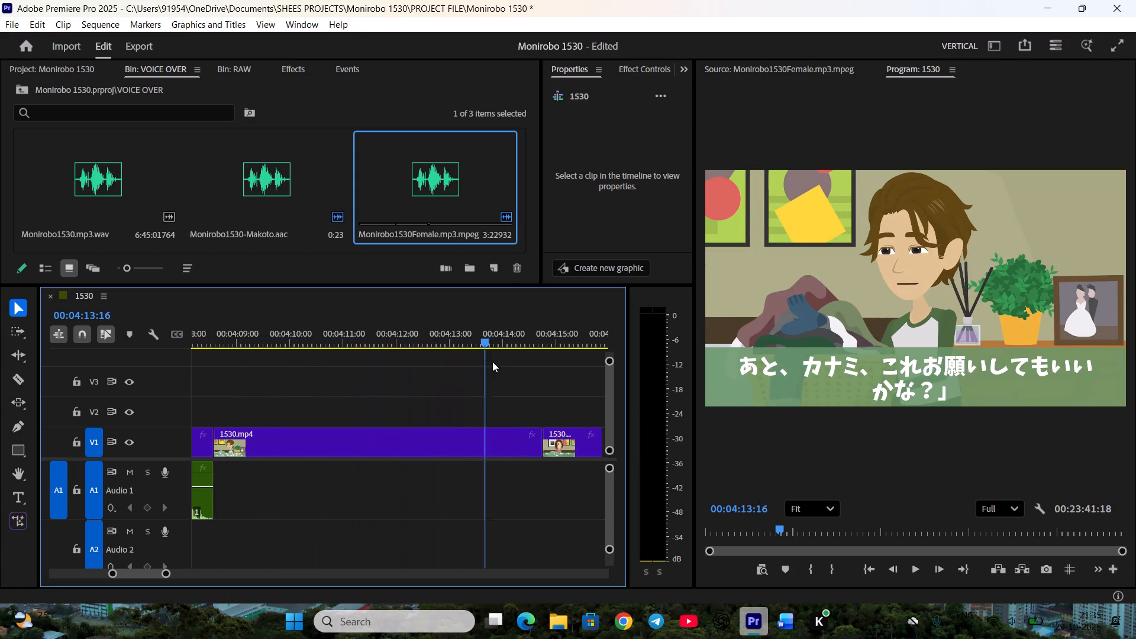
pyautogui.moveTo(492, 362); pyautogui.dragTo(504, 366)
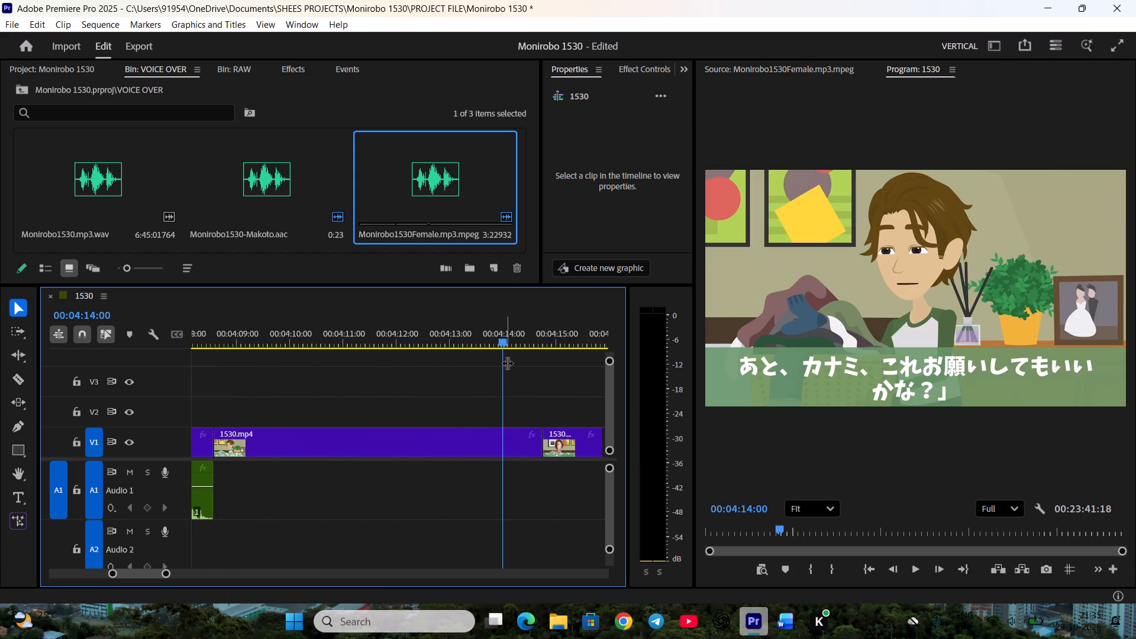
pyautogui.hotkey('ctrl', 's')
# Mark Makoto's thanks-and-favour line in Monirobo1530-Makoto.aac, checking the script, and place the 3:08 audio on Audio 1 at the start of his shot.
pyautogui.doubleClick(306, 167)
pyautogui.press('space')
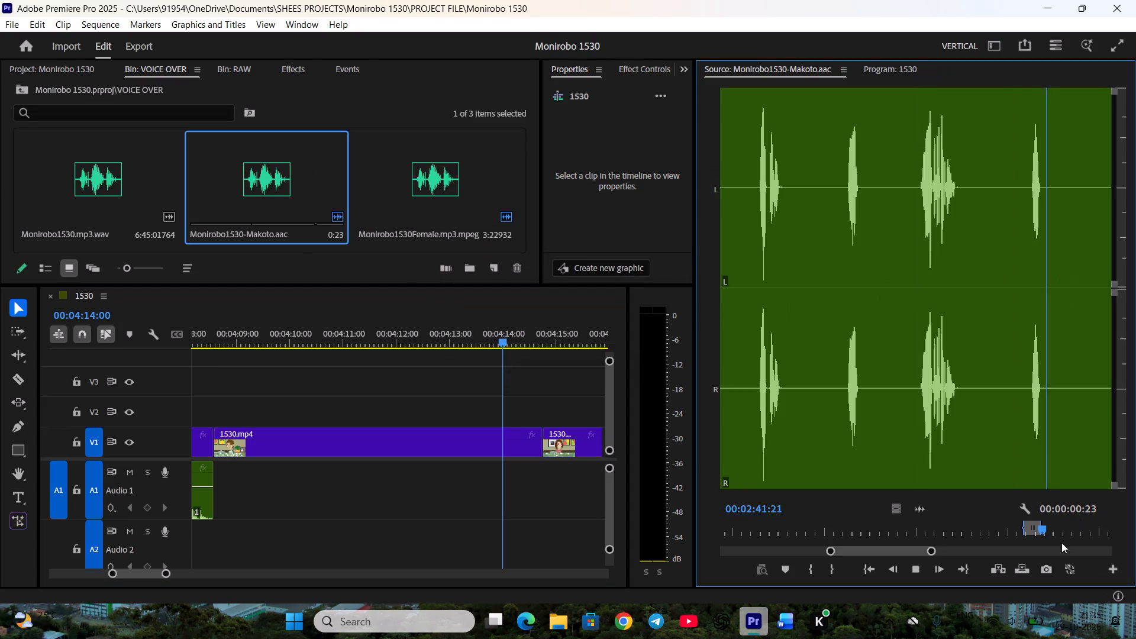
pyautogui.press('space')
pyautogui.moveTo(848, 553); pyautogui.dragTo(859, 553)
pyautogui.click(840, 536)
pyautogui.scroll(-3, 850, 518)
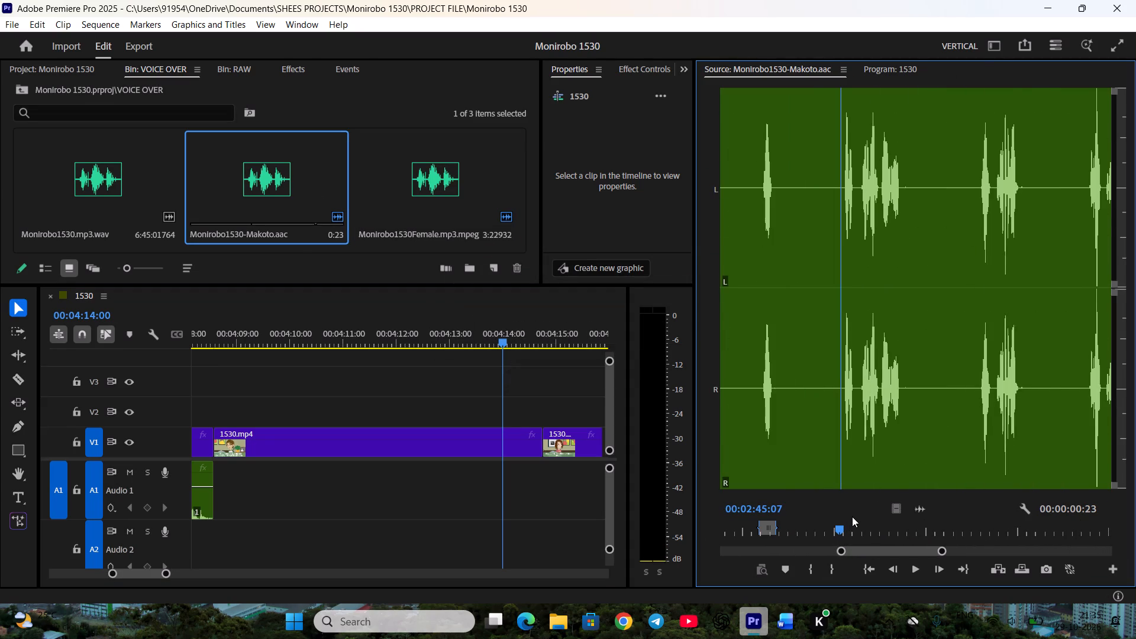
pyautogui.press('i')
pyautogui.press('space')
pyautogui.click(790, 627)
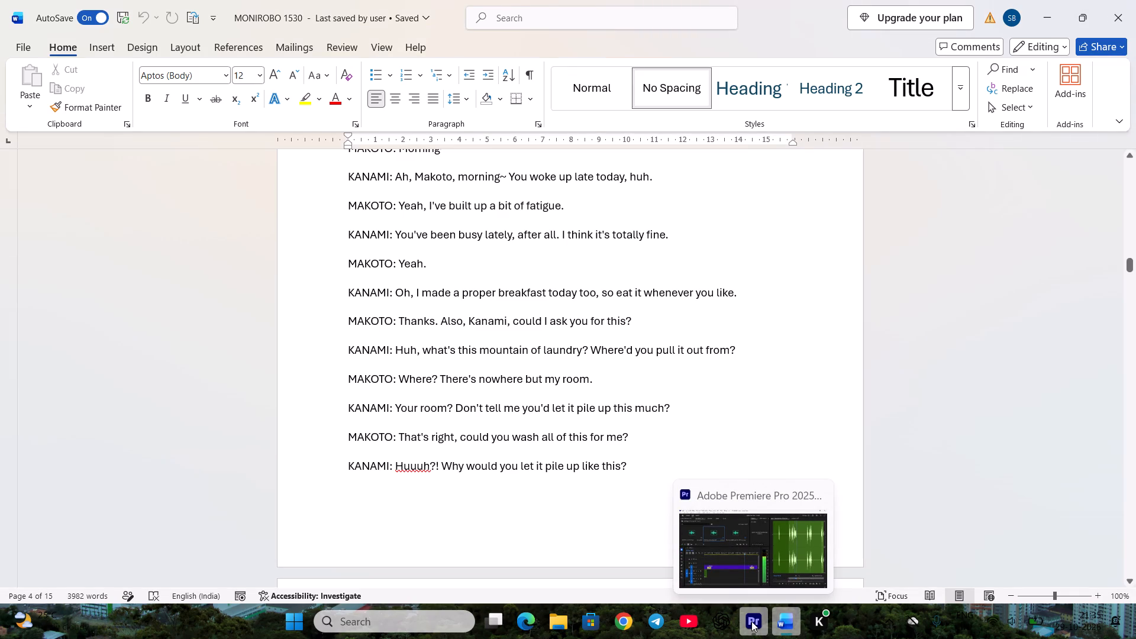
pyautogui.click(752, 621)
pyautogui.press('space')
pyautogui.scroll(7, 893, 531)
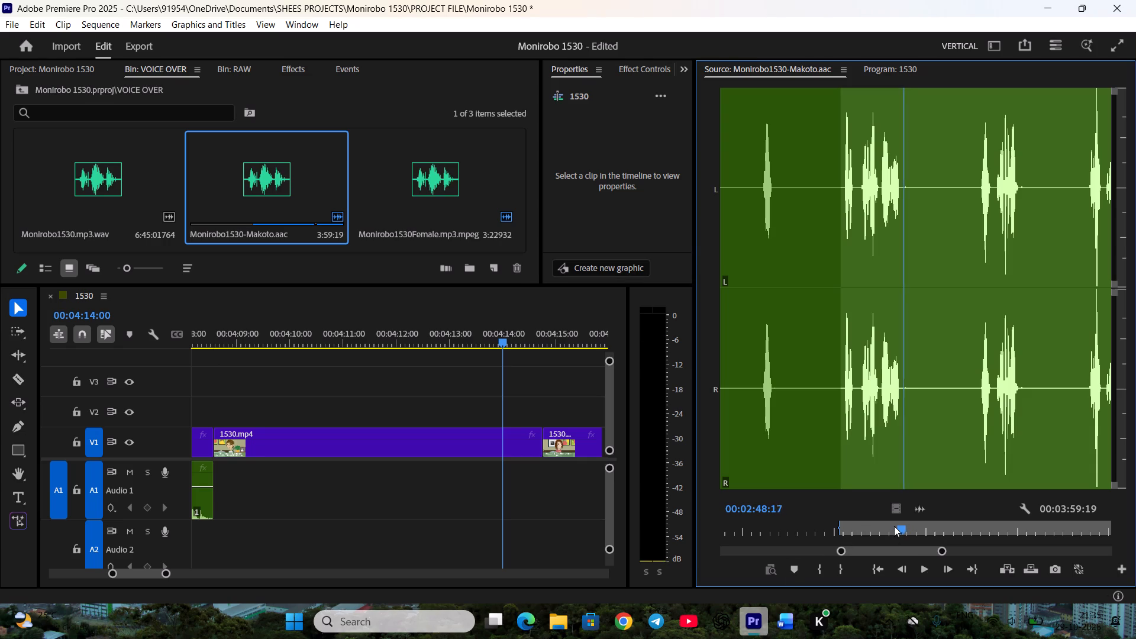
pyautogui.scroll(3, 894, 526)
pyautogui.press('o')
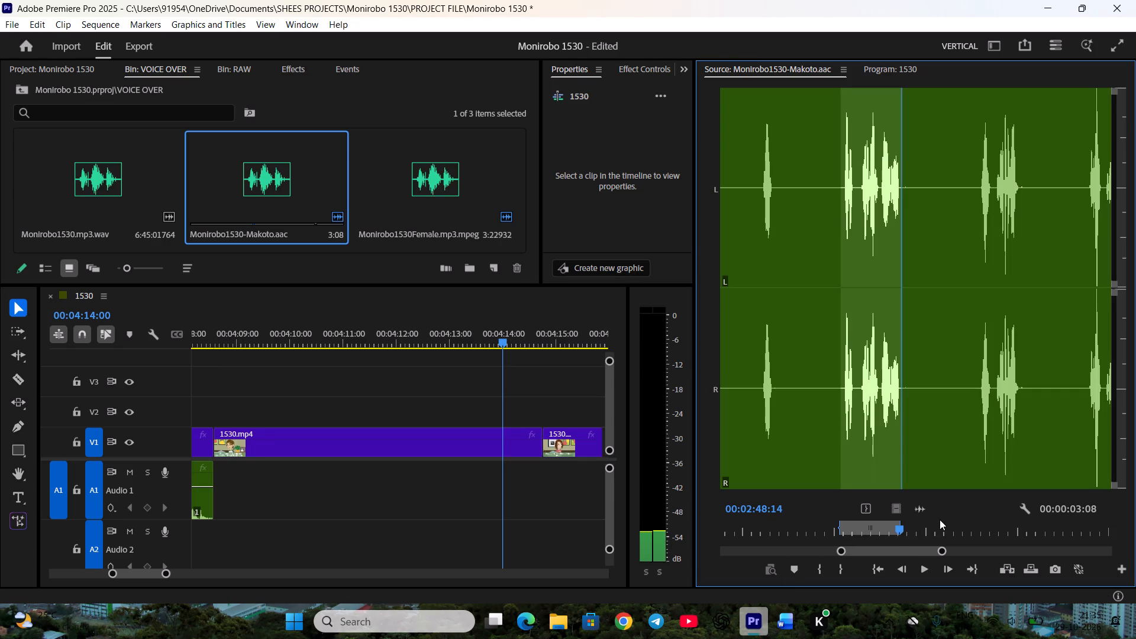
pyautogui.moveTo(921, 506); pyautogui.dragTo(224, 486)
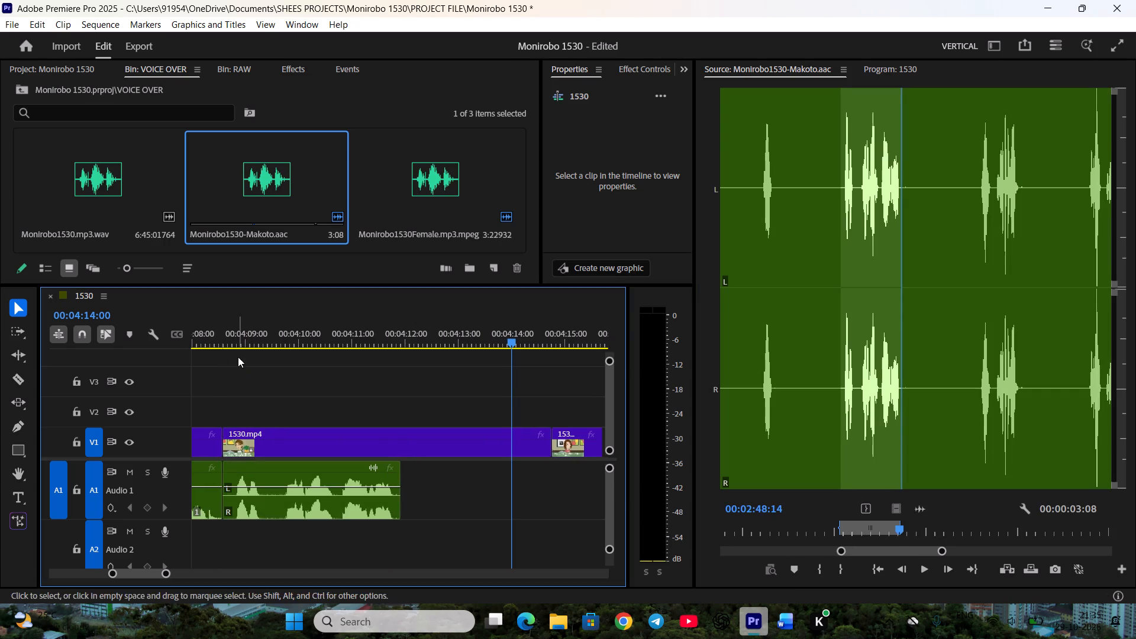
# Cut Makoto's new audio at 00:04:08:18, delete the silent head, move the rest to the start of his shot, and preview it.
pyautogui.moveTo(241, 344); pyautogui.dragTo(234, 351)
pyautogui.click(254, 512)
pyautogui.press('c')
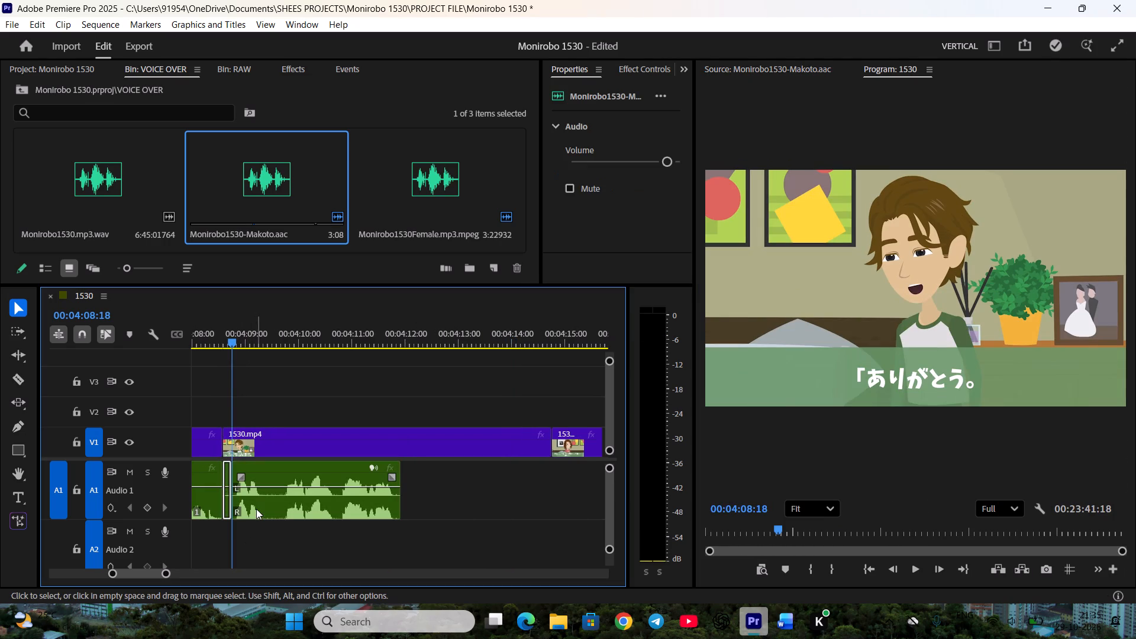
pyautogui.press('BackSpace')
pyautogui.click(300, 501)
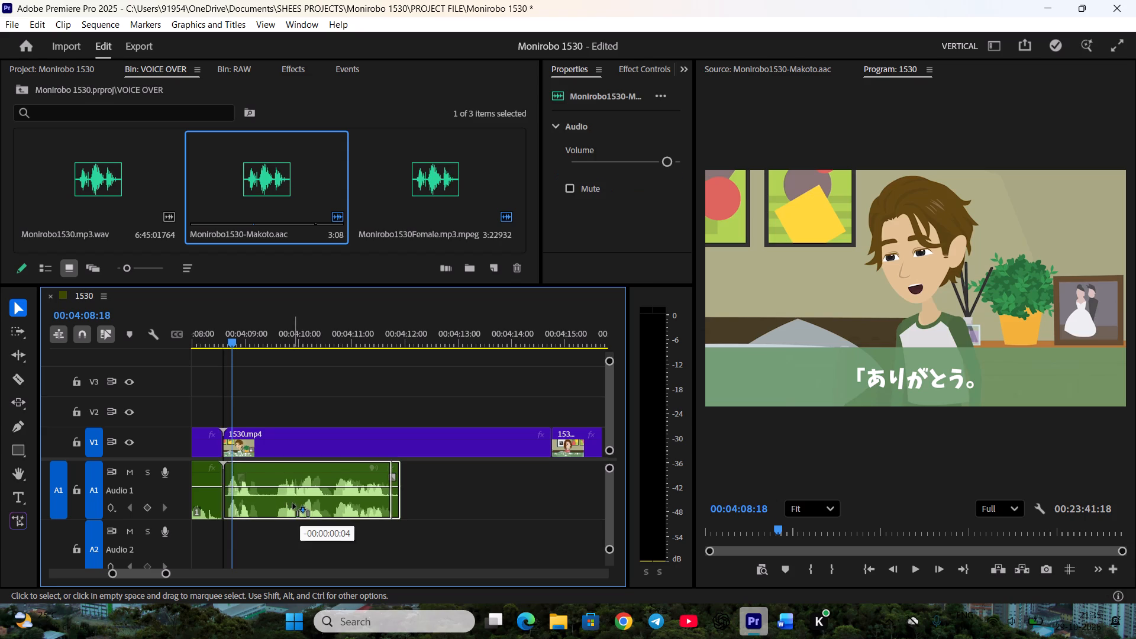
pyautogui.click(335, 556)
pyautogui.press('c')
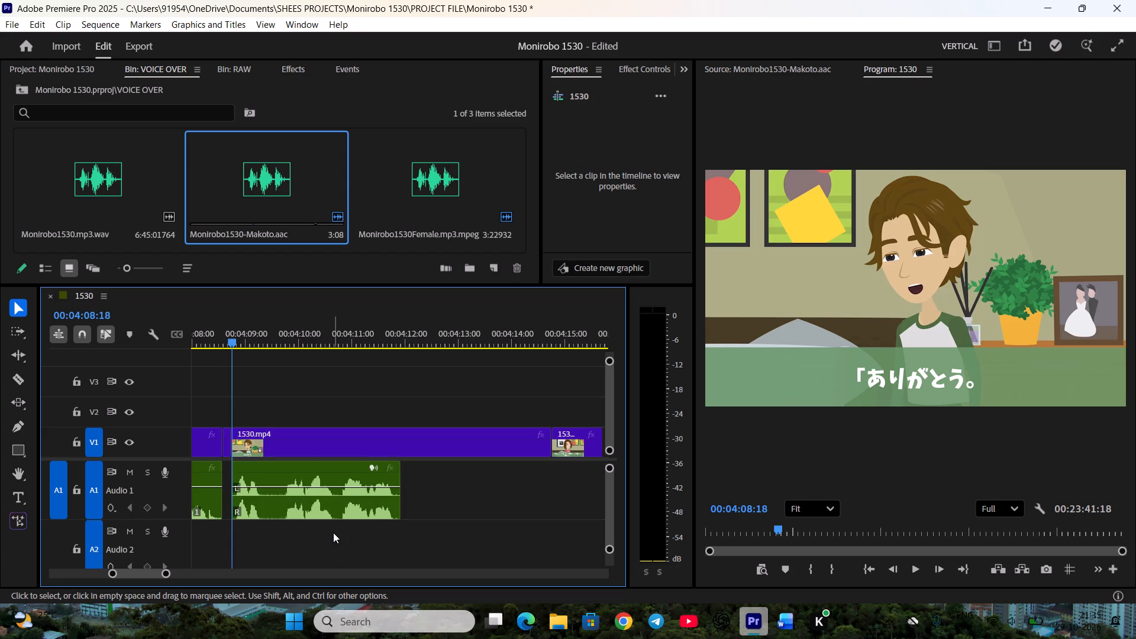
pyautogui.hotkey('ctrl', 'z')
pyautogui.moveTo(318, 530); pyautogui.dragTo(308, 528)
pyautogui.moveTo(309, 520); pyautogui.dragTo(302, 519)
pyautogui.moveTo(309, 512); pyautogui.dragTo(302, 512)
pyautogui.click(321, 525)
pyautogui.press('space')
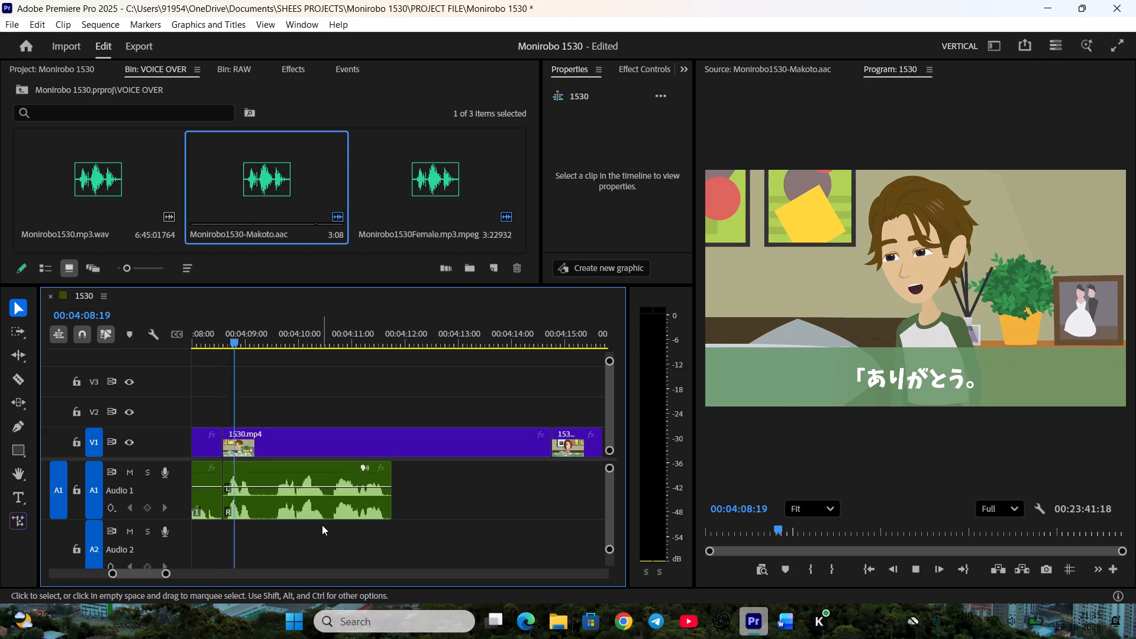
pyautogui.press('space')
# Split Makoto's audio at 00:04:09:05 after the thanks, trim the silence from the second piece's start, and butt it against the first.
pyautogui.scroll(-3, 729, 528)
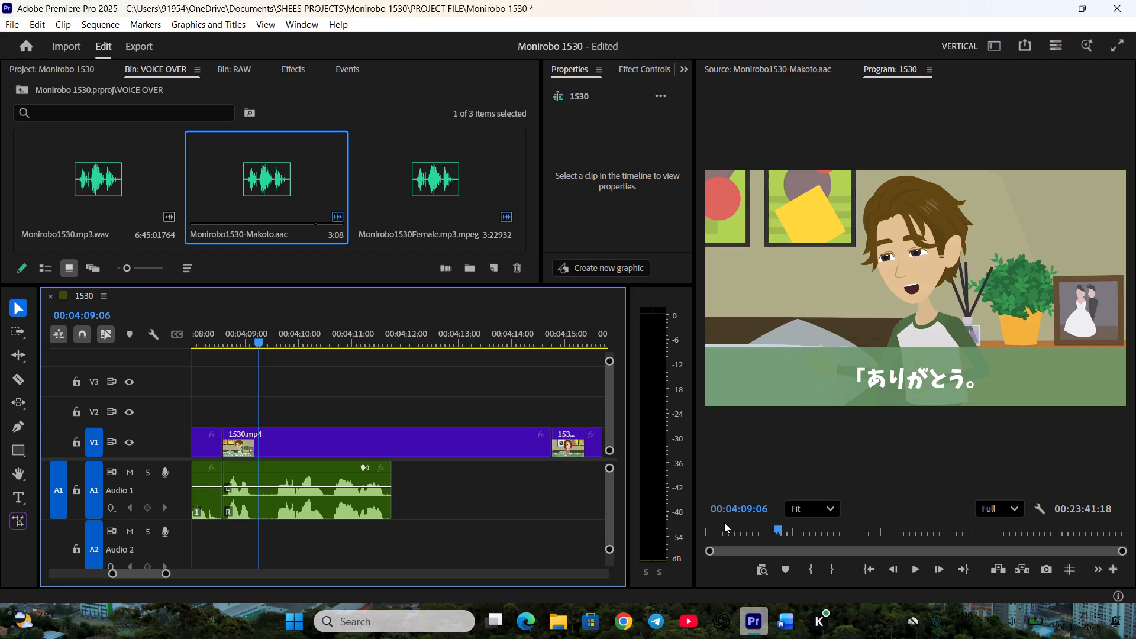
pyautogui.scroll(2, 718, 522)
pyautogui.scroll(-1, 718, 524)
pyautogui.click(306, 500)
pyautogui.press('c')
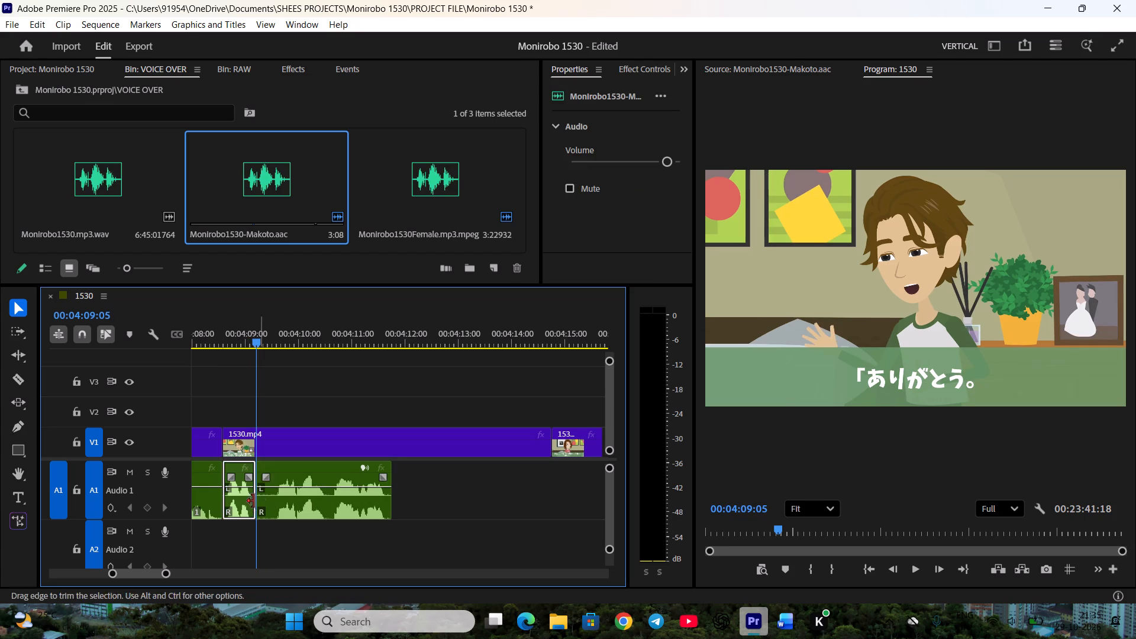
pyautogui.moveTo(260, 504); pyautogui.dragTo(275, 502)
pyautogui.moveTo(311, 511); pyautogui.dragTo(305, 511)
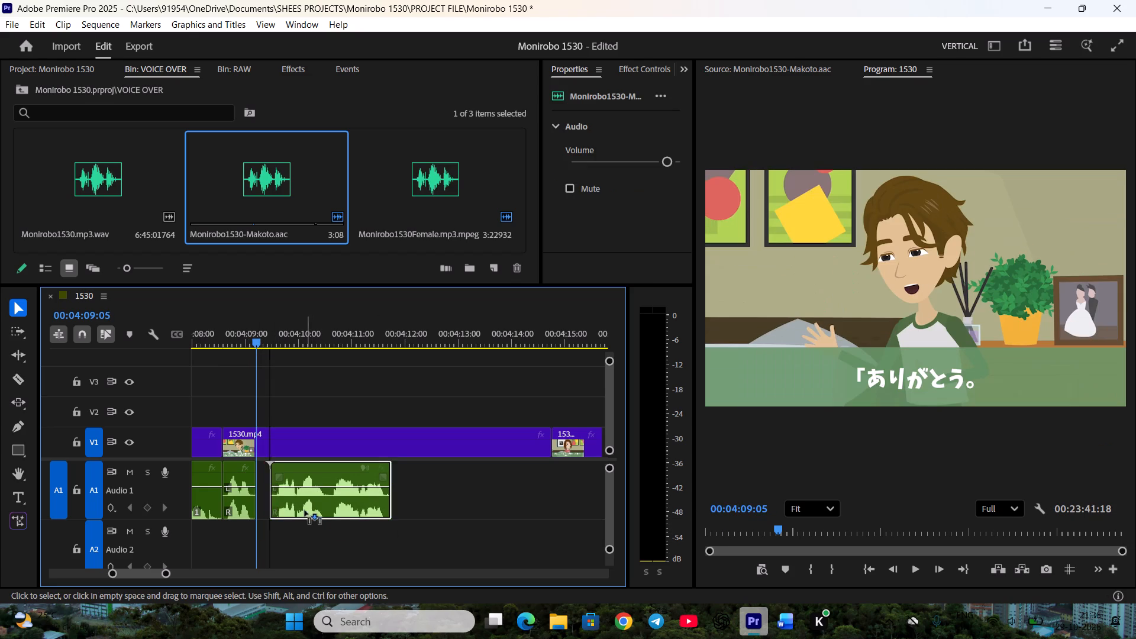
pyautogui.moveTo(305, 511); pyautogui.dragTo(302, 509)
pyautogui.click(328, 525)
pyautogui.press('space')
pyautogui.press('space')
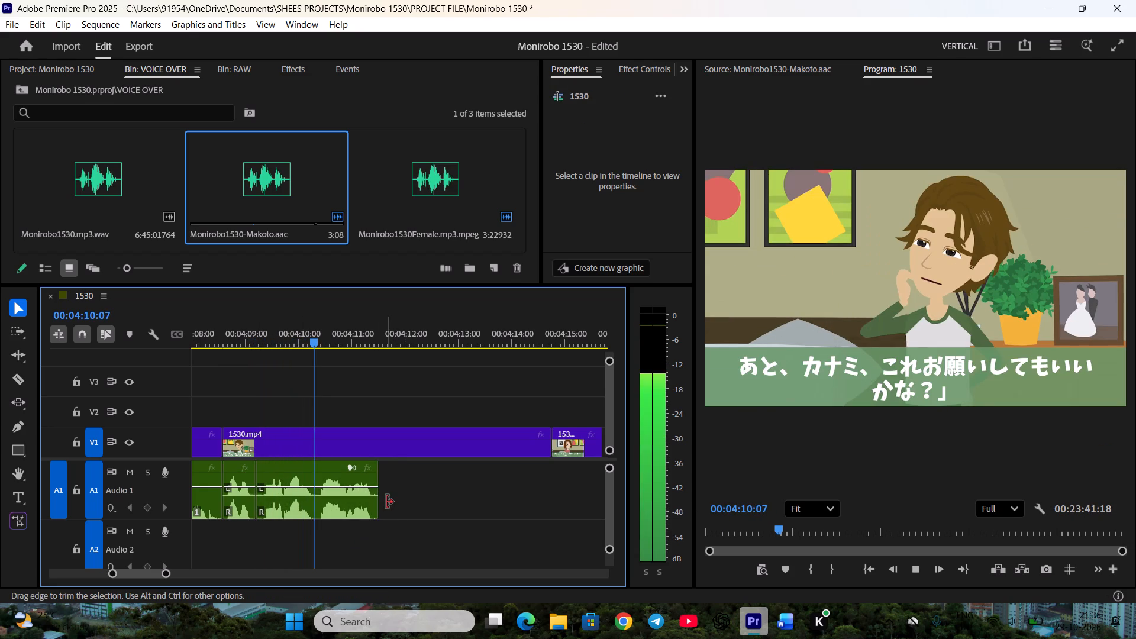
# Trim the end of Makoto's favour-request audio by a frame or two and preview up to its end.
pyautogui.press('=')
pyautogui.moveTo(528, 510); pyautogui.dragTo(522, 508)
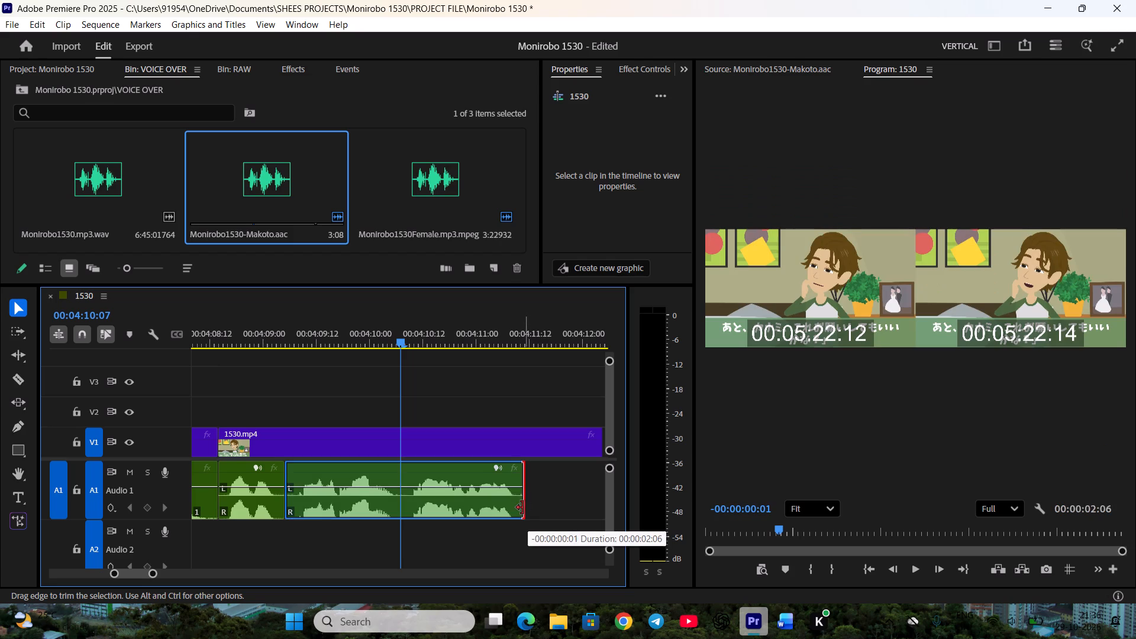
pyautogui.moveTo(522, 508); pyautogui.dragTo(519, 508)
pyautogui.press('space')
pyautogui.press('space')
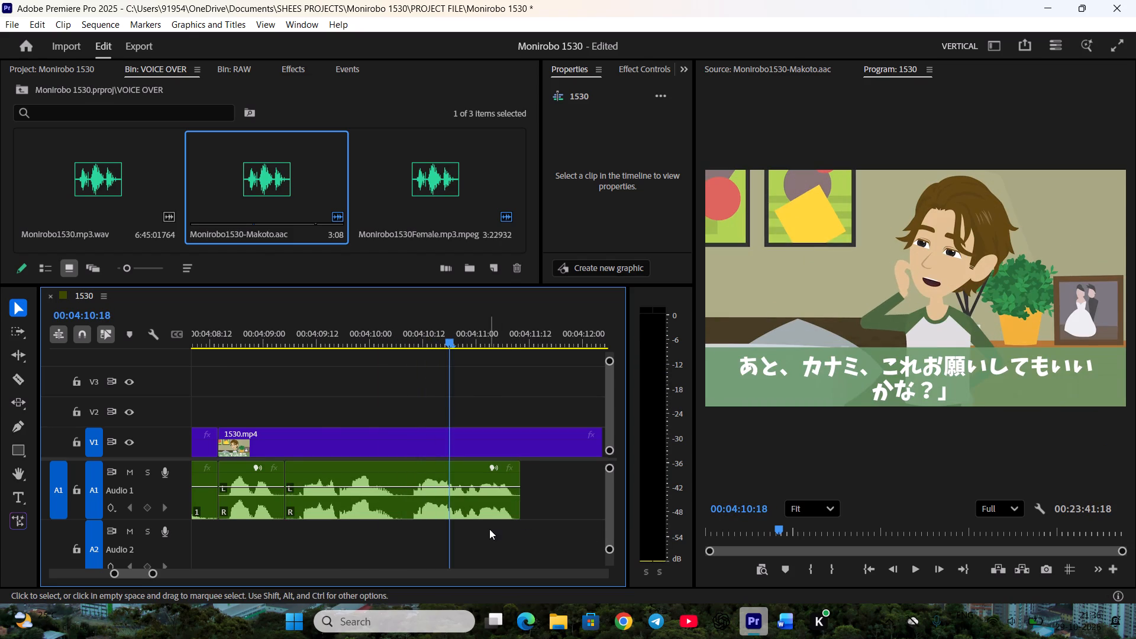
pyautogui.scroll(-5, 489, 529)
pyautogui.press('-')
pyautogui.scroll(-2, 421, 511)
pyautogui.press('space')
pyautogui.press('space')
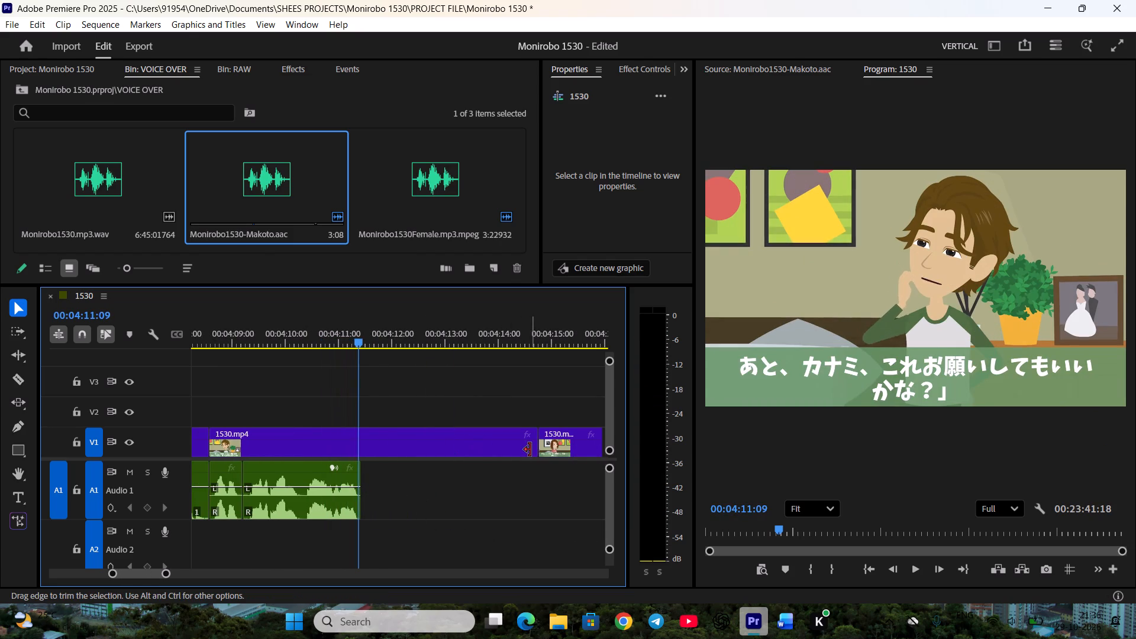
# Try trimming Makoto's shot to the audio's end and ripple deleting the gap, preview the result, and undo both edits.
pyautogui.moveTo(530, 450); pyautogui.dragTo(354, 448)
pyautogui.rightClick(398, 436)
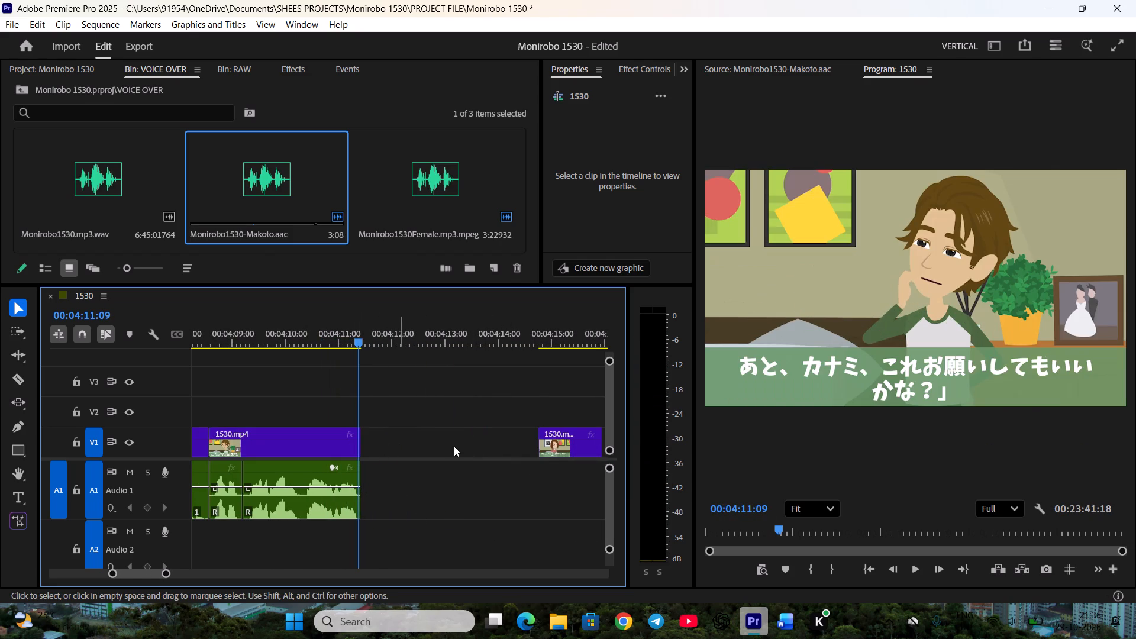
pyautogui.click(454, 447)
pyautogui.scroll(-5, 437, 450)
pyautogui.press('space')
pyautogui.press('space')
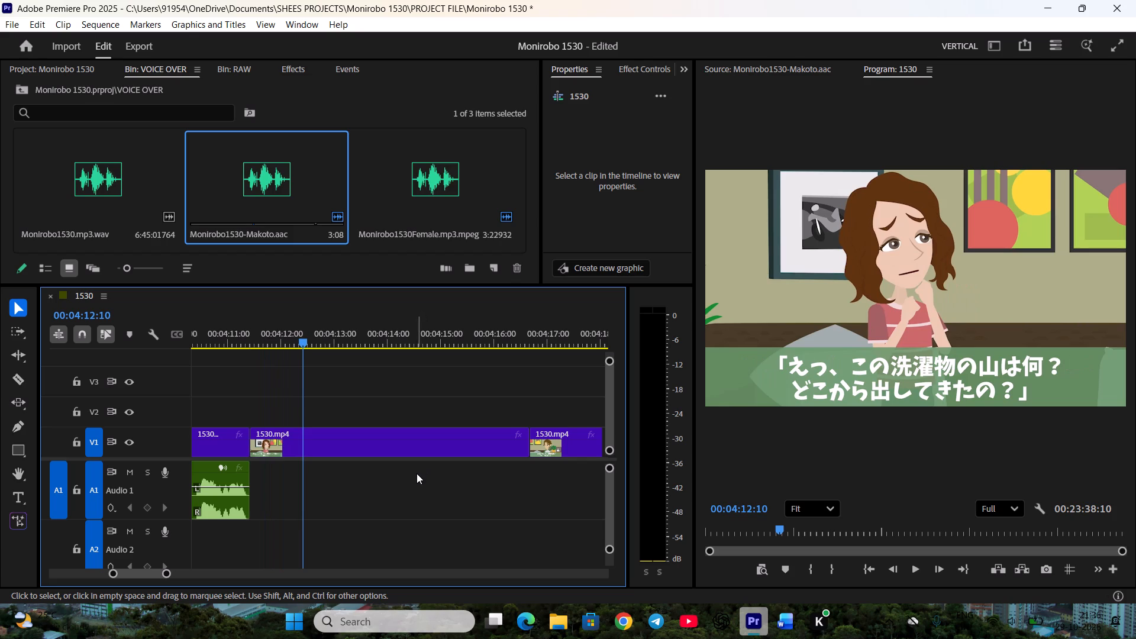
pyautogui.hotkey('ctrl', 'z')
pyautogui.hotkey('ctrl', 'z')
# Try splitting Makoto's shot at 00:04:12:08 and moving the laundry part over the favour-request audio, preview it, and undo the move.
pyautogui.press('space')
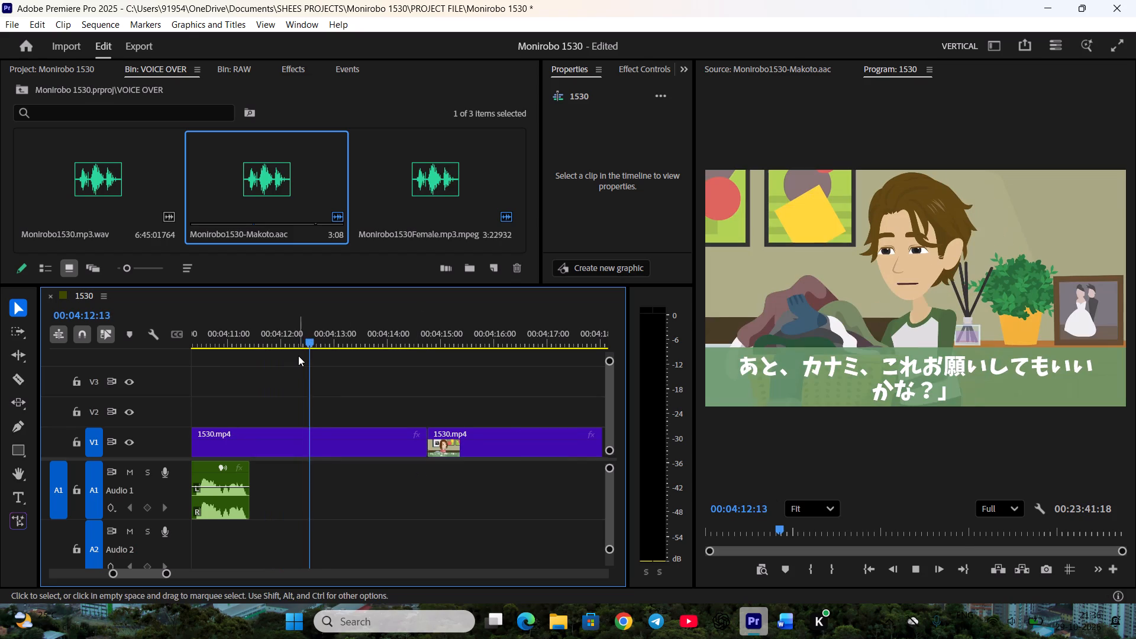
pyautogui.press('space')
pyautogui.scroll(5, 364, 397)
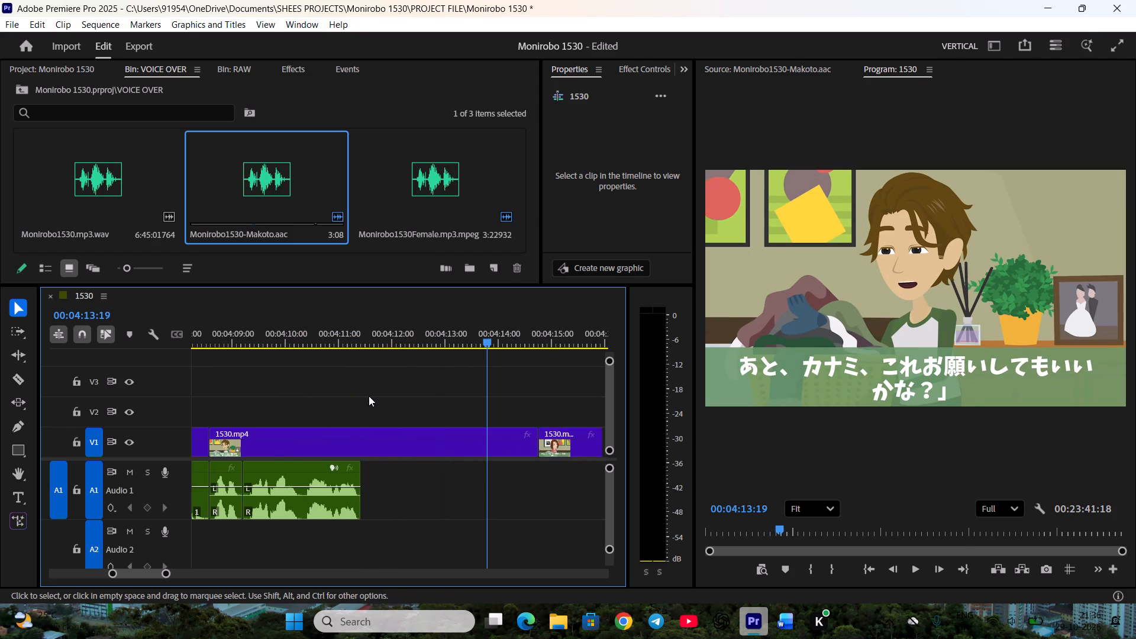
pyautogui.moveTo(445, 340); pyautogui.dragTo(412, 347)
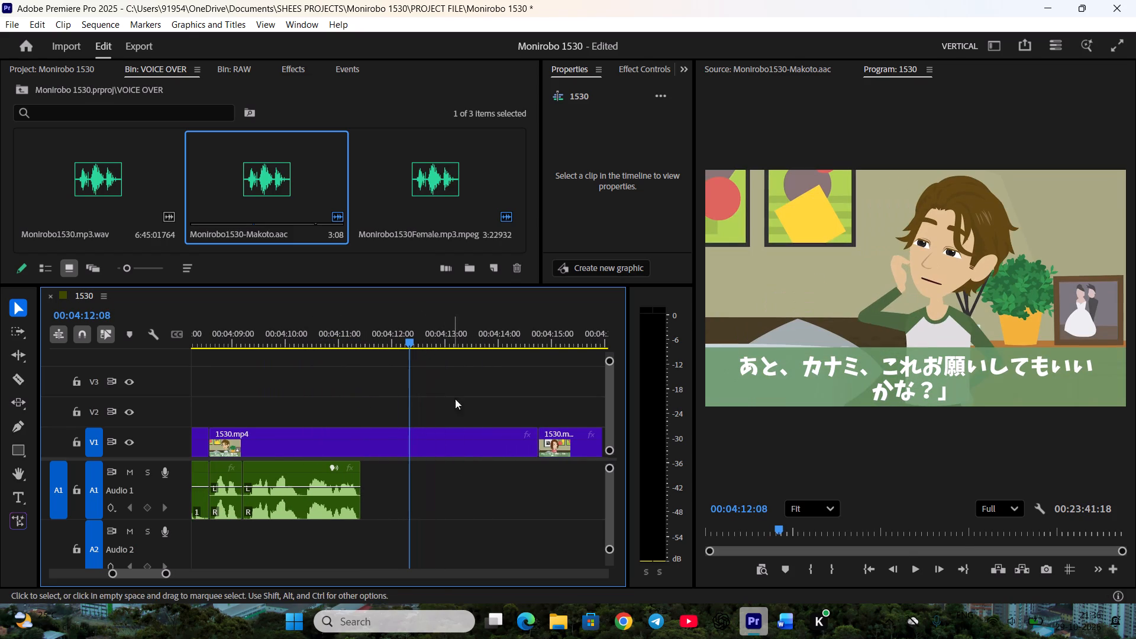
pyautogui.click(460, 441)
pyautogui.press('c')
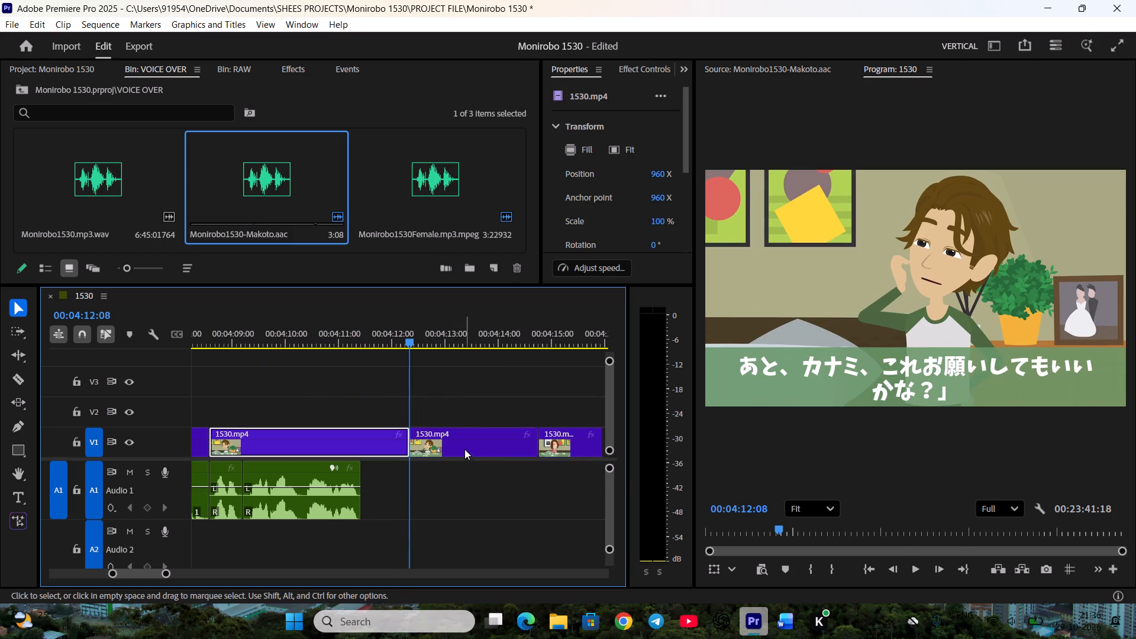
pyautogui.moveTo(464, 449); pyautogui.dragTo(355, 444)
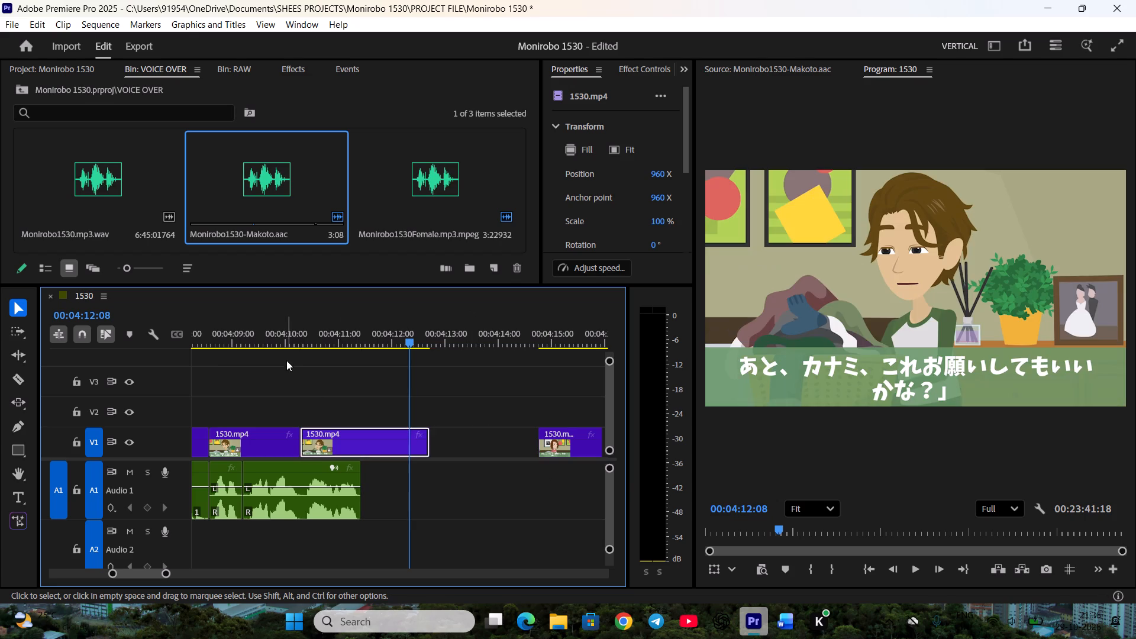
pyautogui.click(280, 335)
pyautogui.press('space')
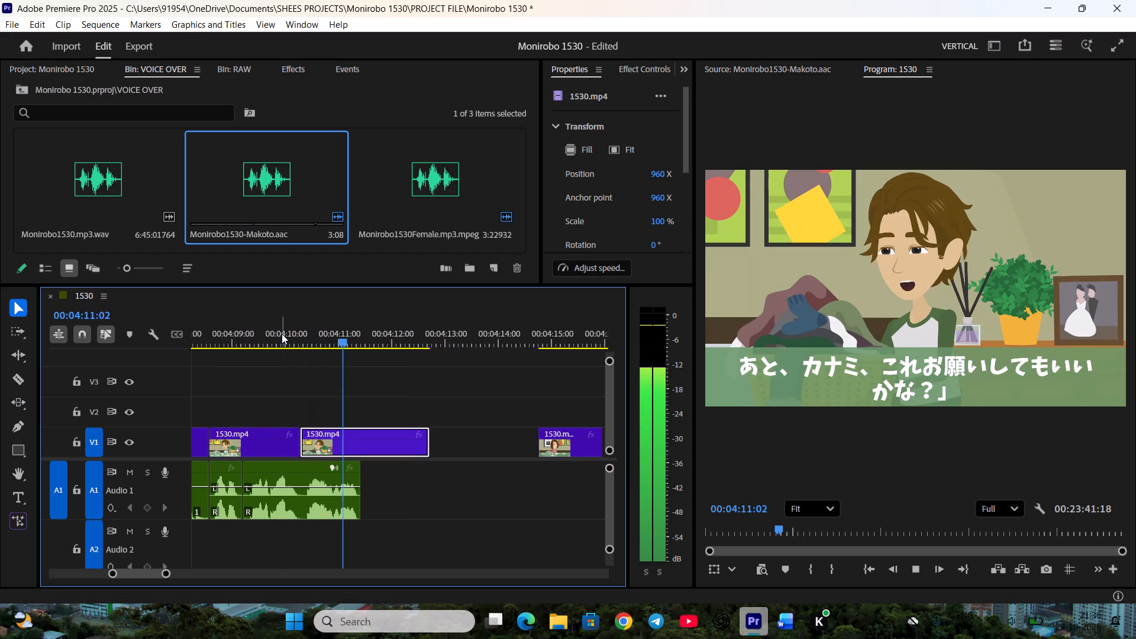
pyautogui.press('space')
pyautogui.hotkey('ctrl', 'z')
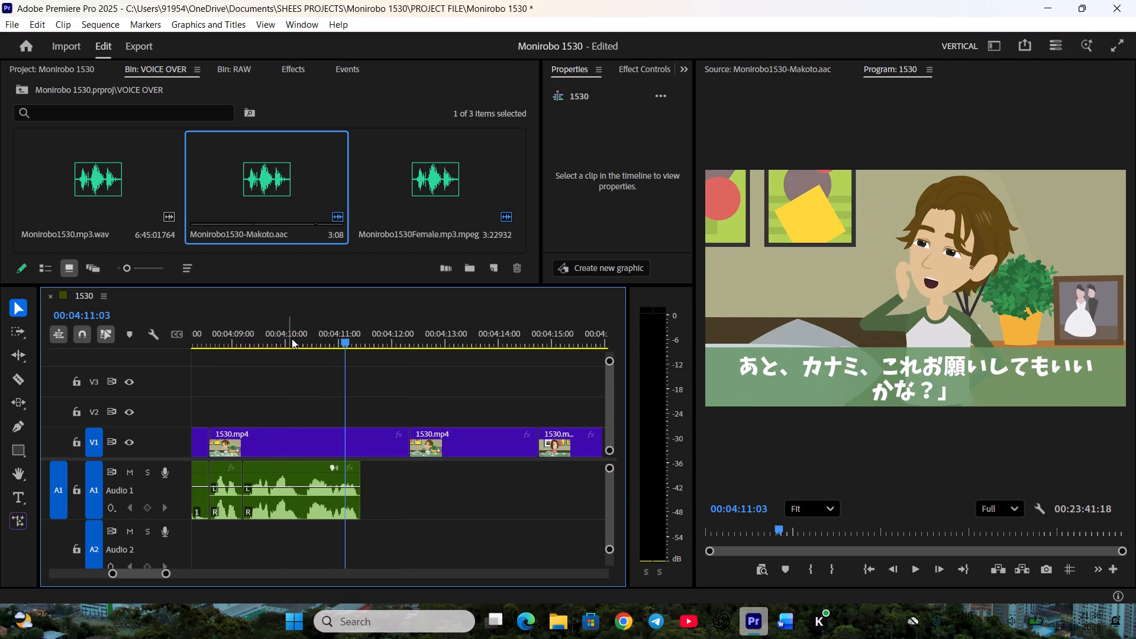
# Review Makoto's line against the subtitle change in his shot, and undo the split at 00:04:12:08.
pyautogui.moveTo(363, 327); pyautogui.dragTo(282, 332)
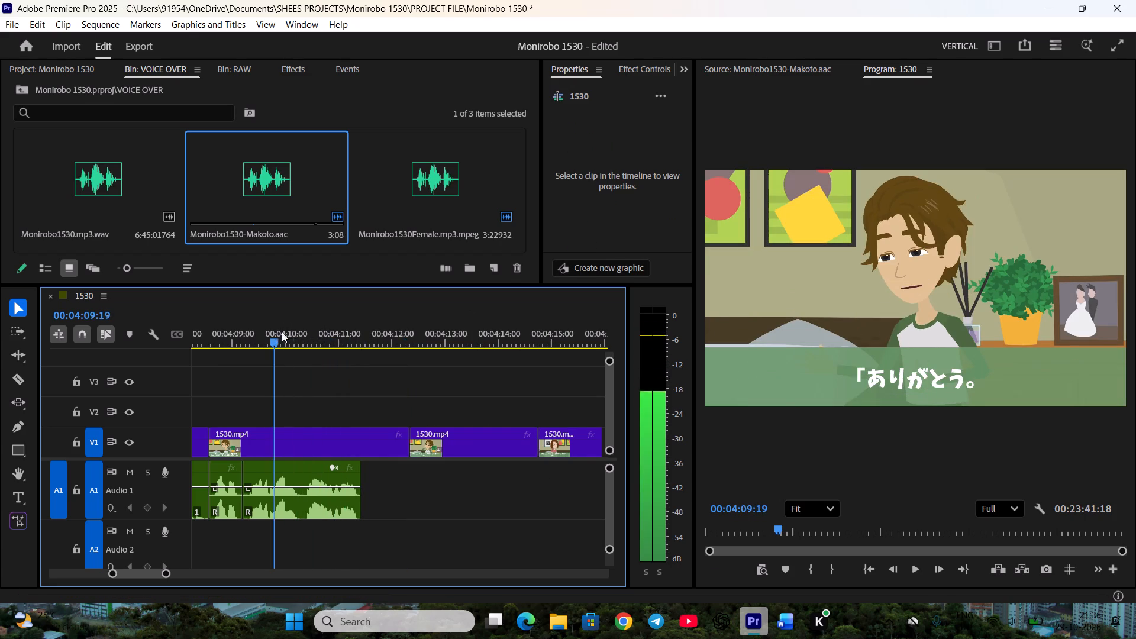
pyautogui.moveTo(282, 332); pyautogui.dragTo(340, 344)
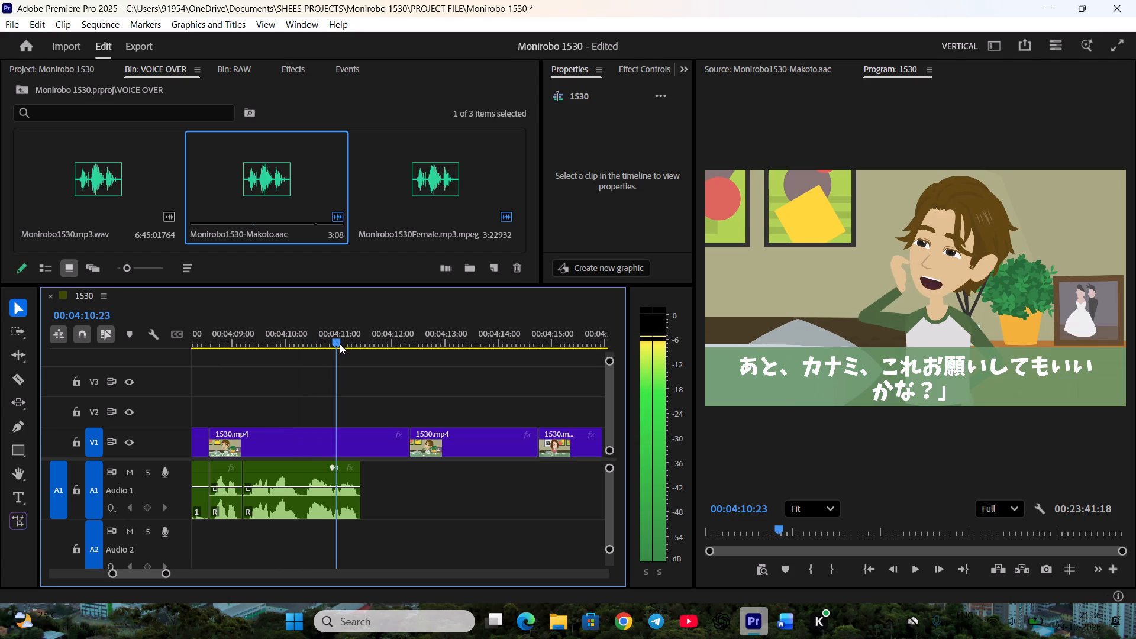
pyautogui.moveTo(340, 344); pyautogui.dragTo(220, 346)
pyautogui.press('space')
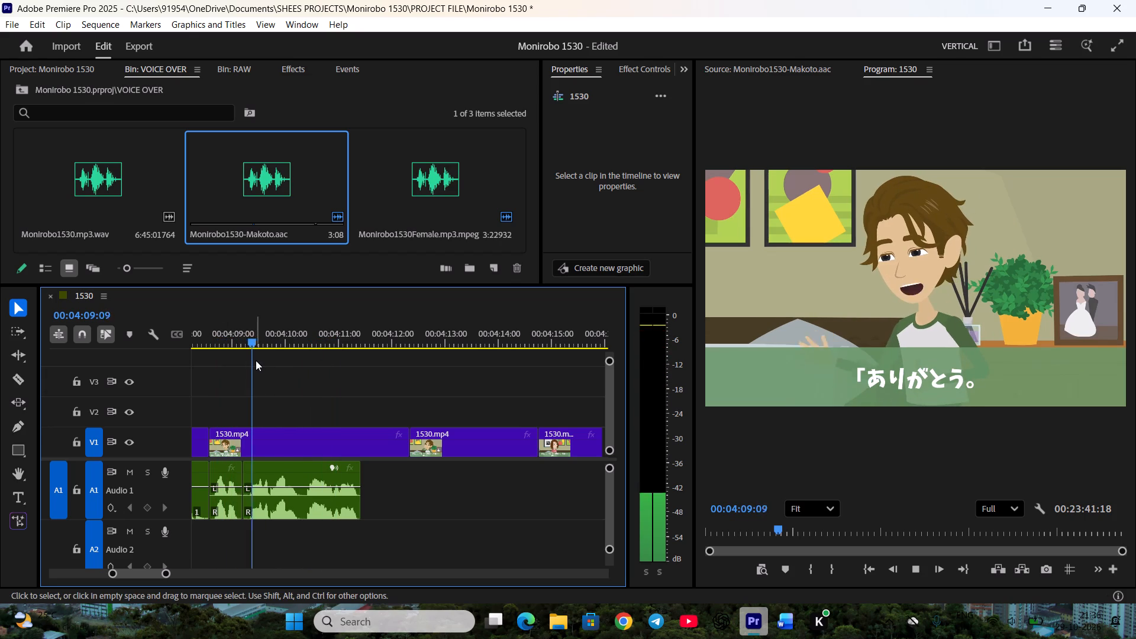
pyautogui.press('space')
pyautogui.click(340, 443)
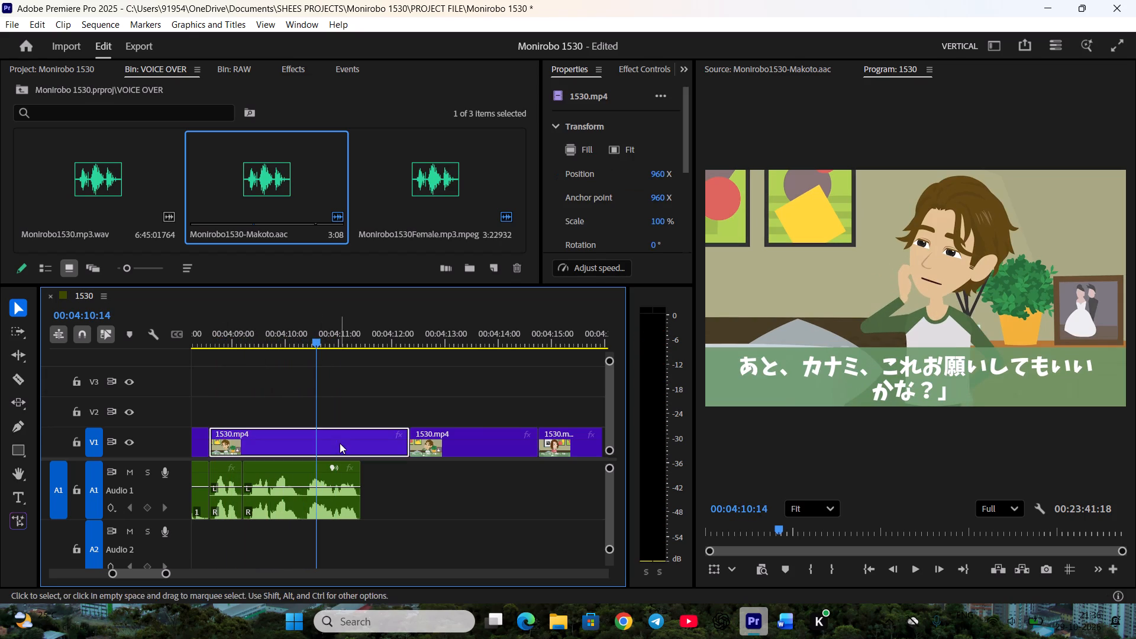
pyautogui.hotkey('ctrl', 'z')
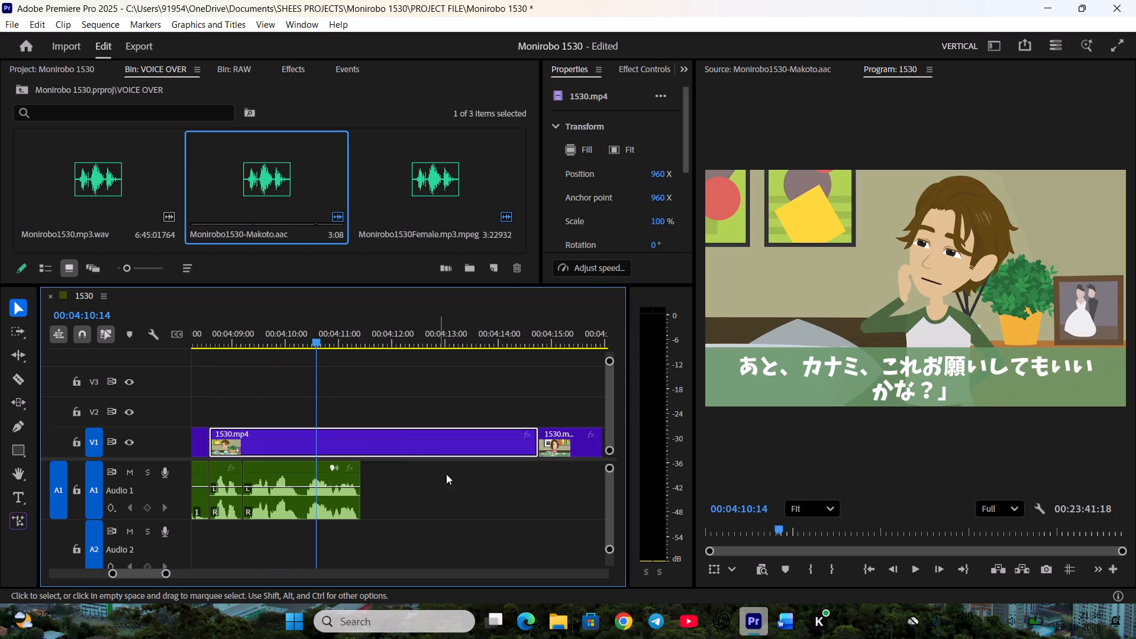
# Split Makoto's shot at 00:04:10:05 where the favour subtitle begins, move the second part to the second audio piece's start, and preview.
pyautogui.scroll(4, 757, 527)
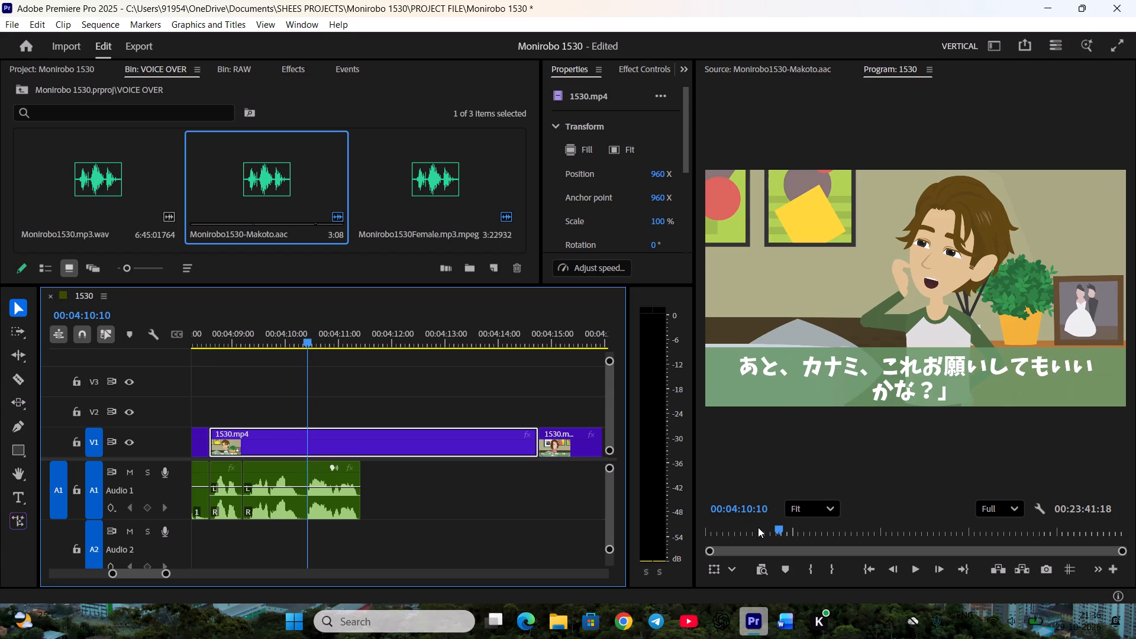
pyautogui.scroll(5, 758, 527)
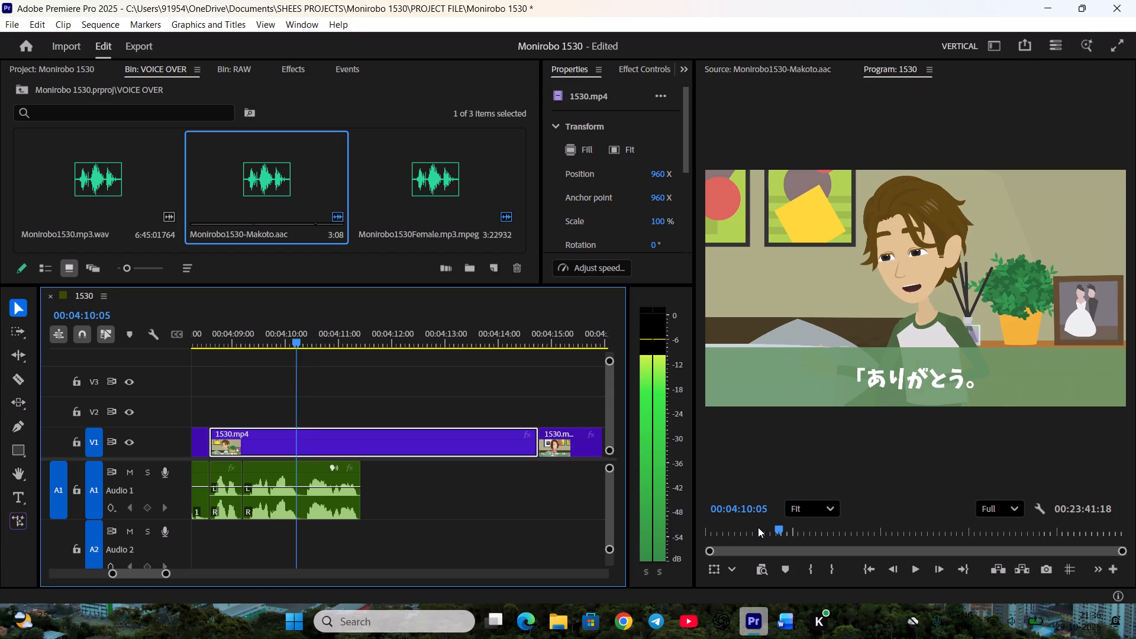
pyautogui.press('c')
pyautogui.moveTo(398, 447); pyautogui.dragTo(346, 439)
pyautogui.press('space')
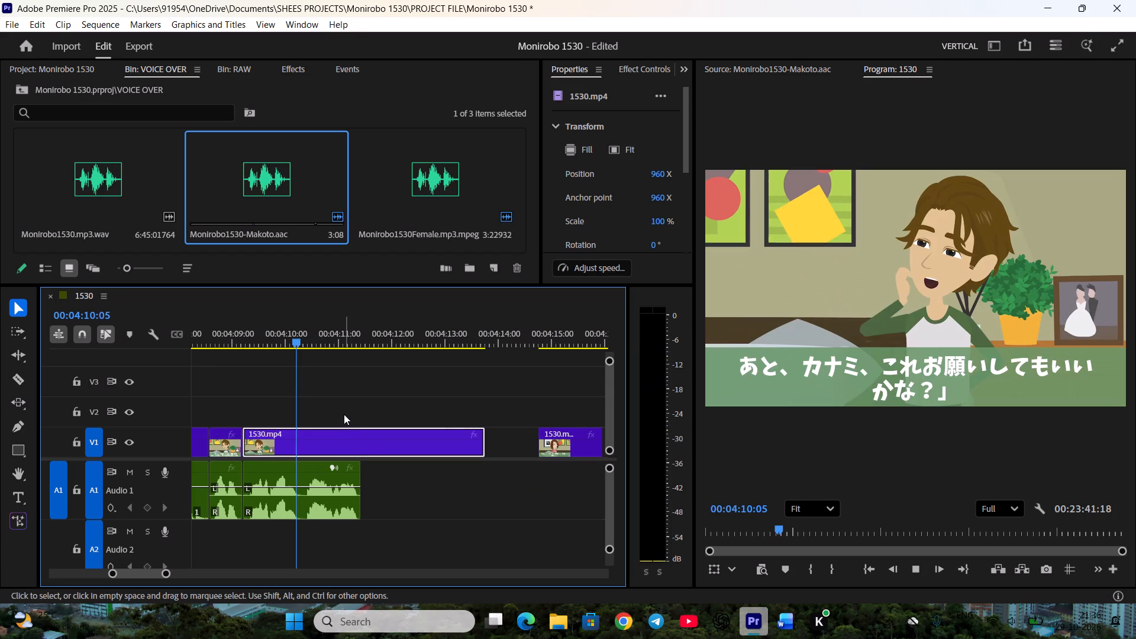
pyautogui.press('space')
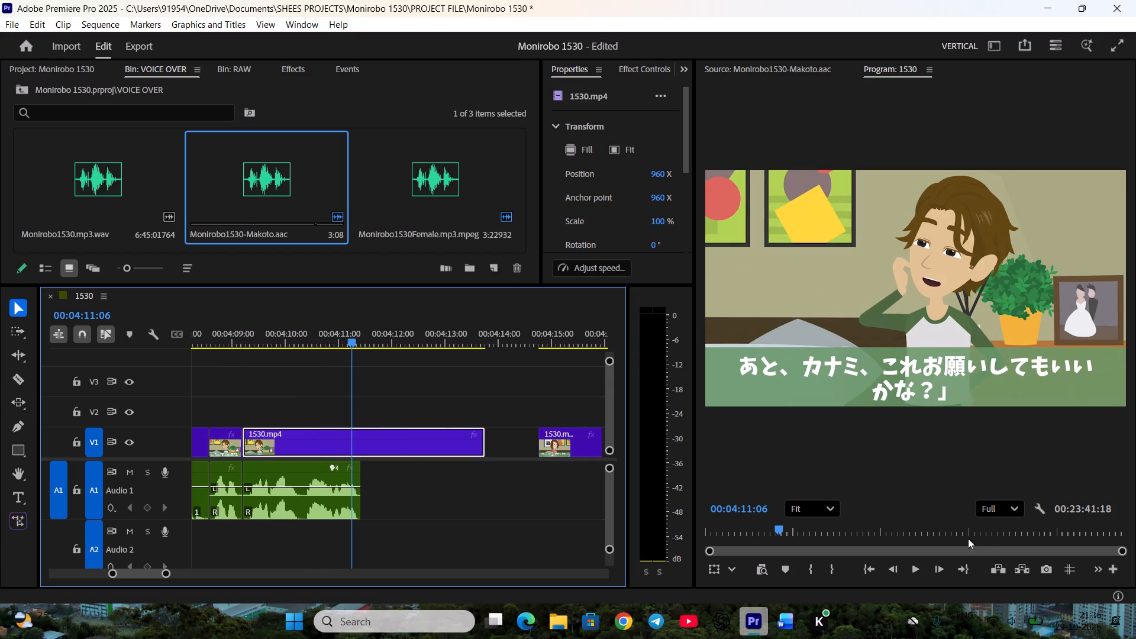
# Split Makoto's favour-request shot where the laundry appears, move the laundry part over the favour-request audio at about 00:04:10:07, and preview.
pyautogui.scroll(-8, 877, 530)
pyautogui.scroll(2, 877, 525)
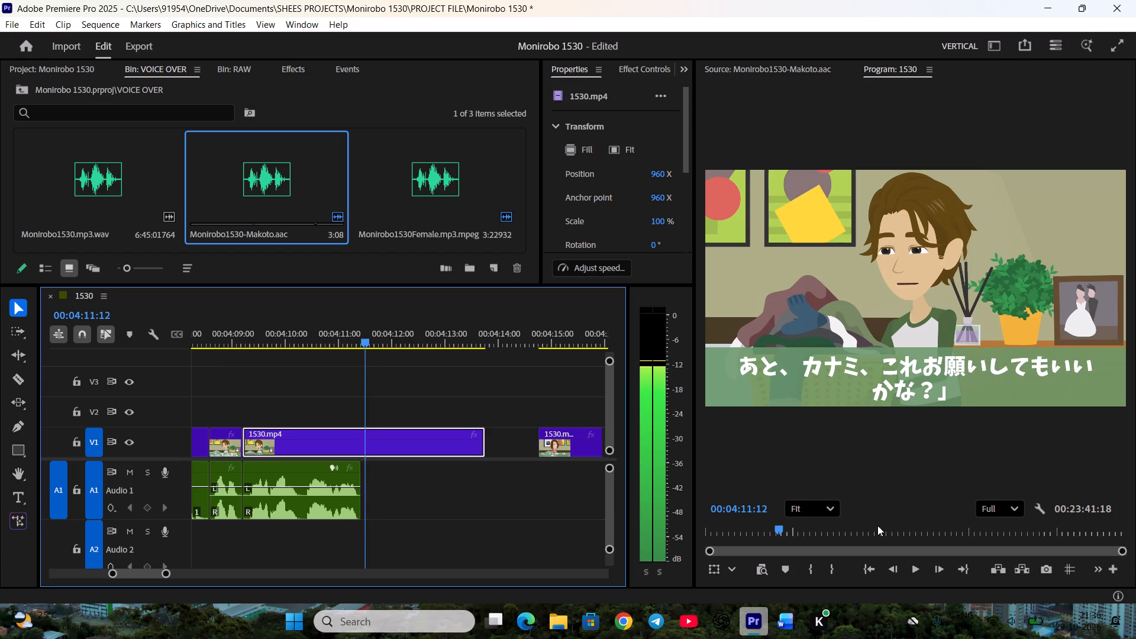
pyautogui.scroll(1, 877, 525)
pyautogui.press('c')
pyautogui.moveTo(343, 335); pyautogui.dragTo(304, 347)
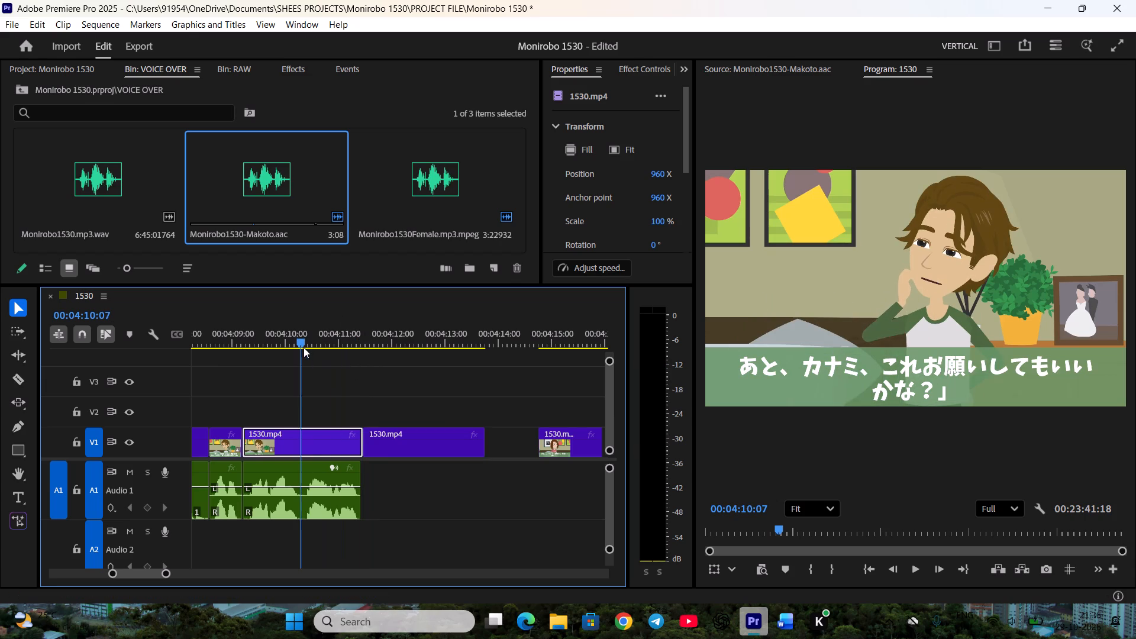
pyautogui.moveTo(304, 347); pyautogui.dragTo(303, 348)
pyautogui.moveTo(409, 444); pyautogui.dragTo(353, 443)
pyautogui.click(357, 372)
pyautogui.press('space')
pyautogui.press('space')
# Trim the end of Makoto's laundry shot to the end of his audio and ripple delete the gap before Kanami's shot.
pyautogui.moveTo(426, 445); pyautogui.dragTo(367, 446)
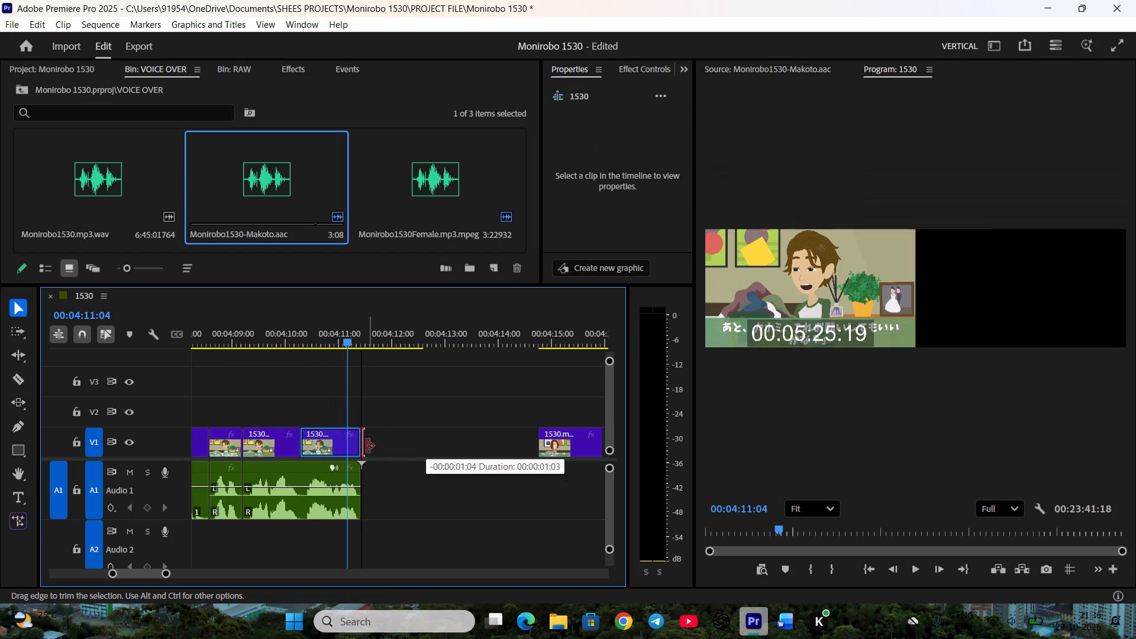
pyautogui.moveTo(367, 446); pyautogui.dragTo(369, 446)
pyautogui.rightClick(404, 441)
pyautogui.click(433, 447)
pyautogui.scroll(-4, 435, 453)
pyautogui.press('space')
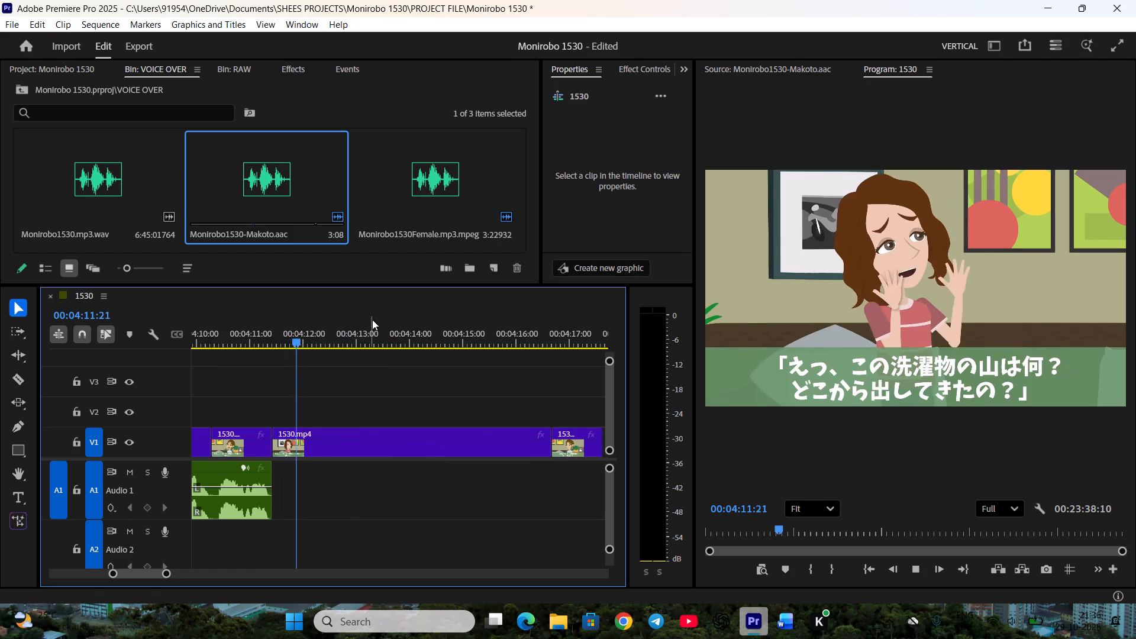
# Skim through Kanami's shot about the mountain of laundry and save the project.
pyautogui.moveTo(356, 330); pyautogui.dragTo(500, 362)
pyautogui.hotkey('ctrl', 's')
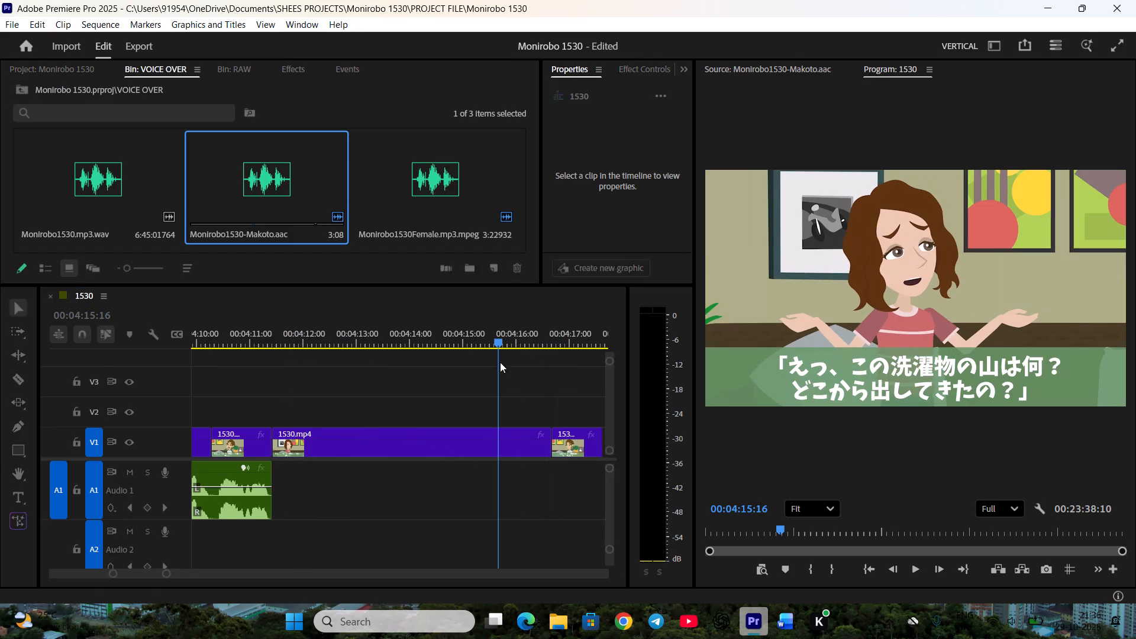
# Mark Kanami's mountain-of-laundry line from 00:03:03:17 to 00:03:07:19 in Monirobo1530Female.mp3.mpeg, checking the script, and place it on Audio 1 directly after Makoto's line.
pyautogui.doubleClick(448, 188)
pyautogui.press('space')
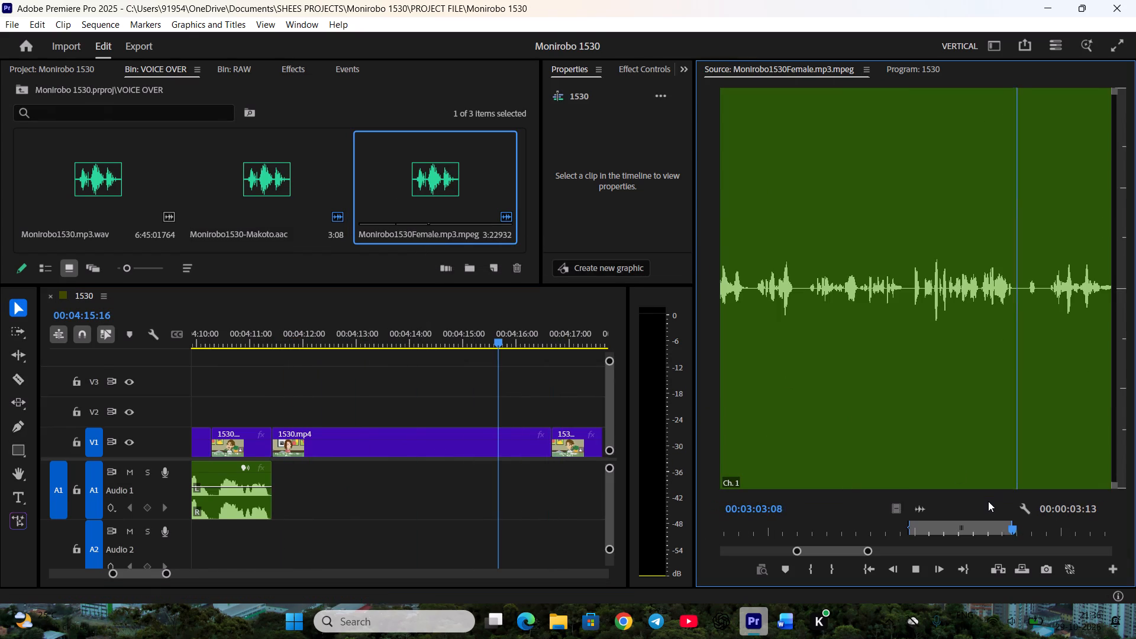
pyautogui.press('space')
pyautogui.scroll(-2, 983, 509)
pyautogui.press('i')
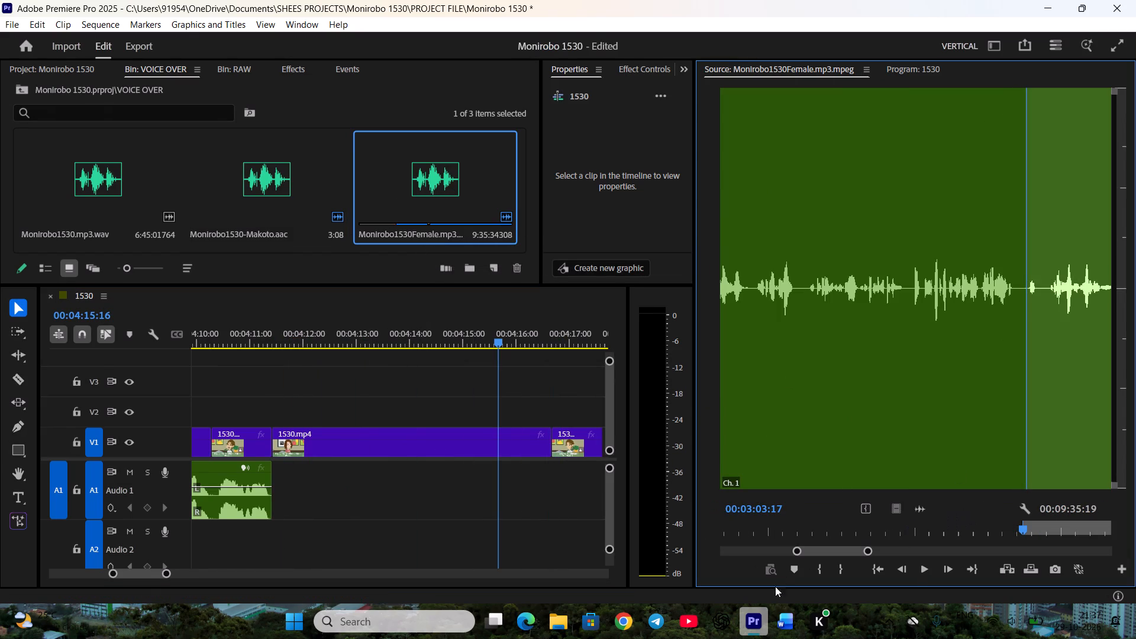
pyautogui.press('space')
pyautogui.click(781, 626)
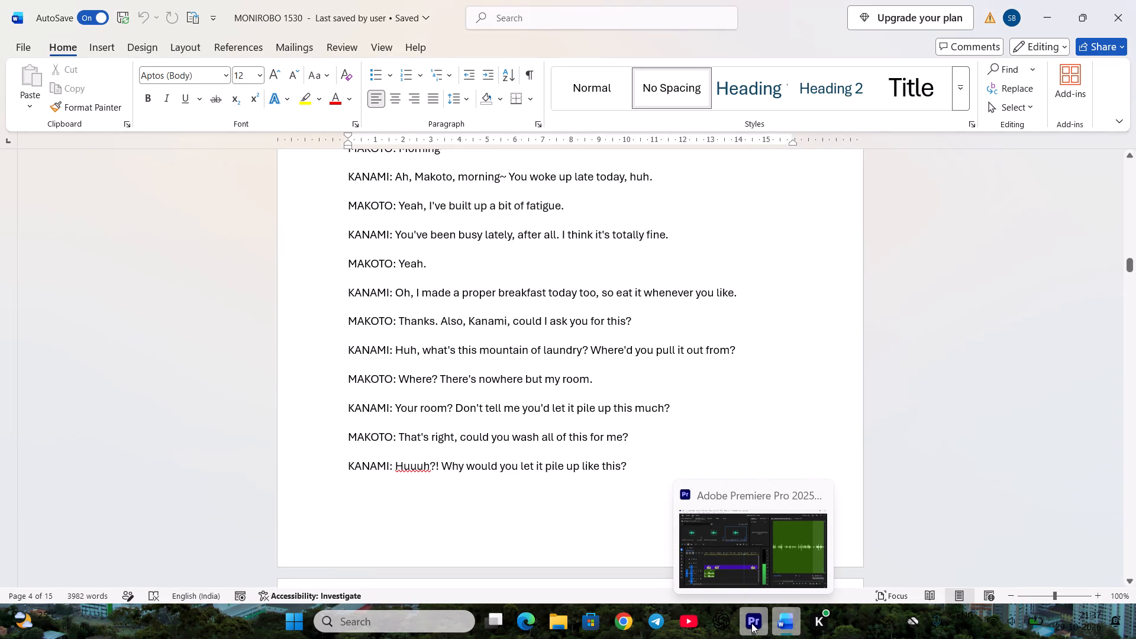
pyautogui.click(751, 623)
pyautogui.press('space')
pyautogui.scroll(6, 904, 525)
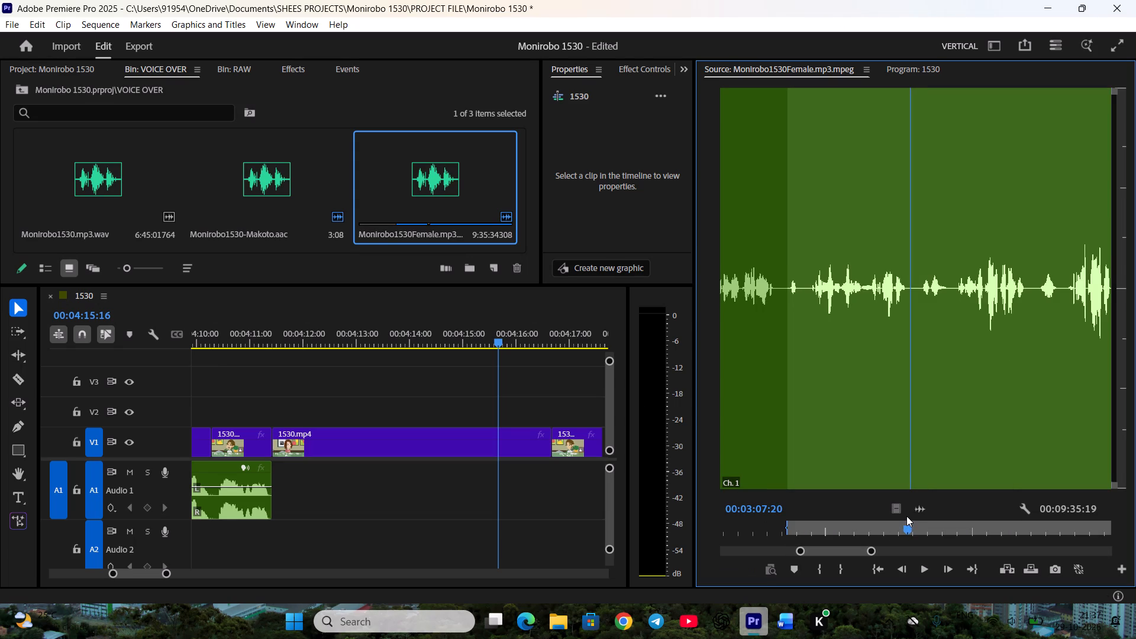
pyautogui.press('o')
pyautogui.moveTo(926, 510); pyautogui.dragTo(341, 498)
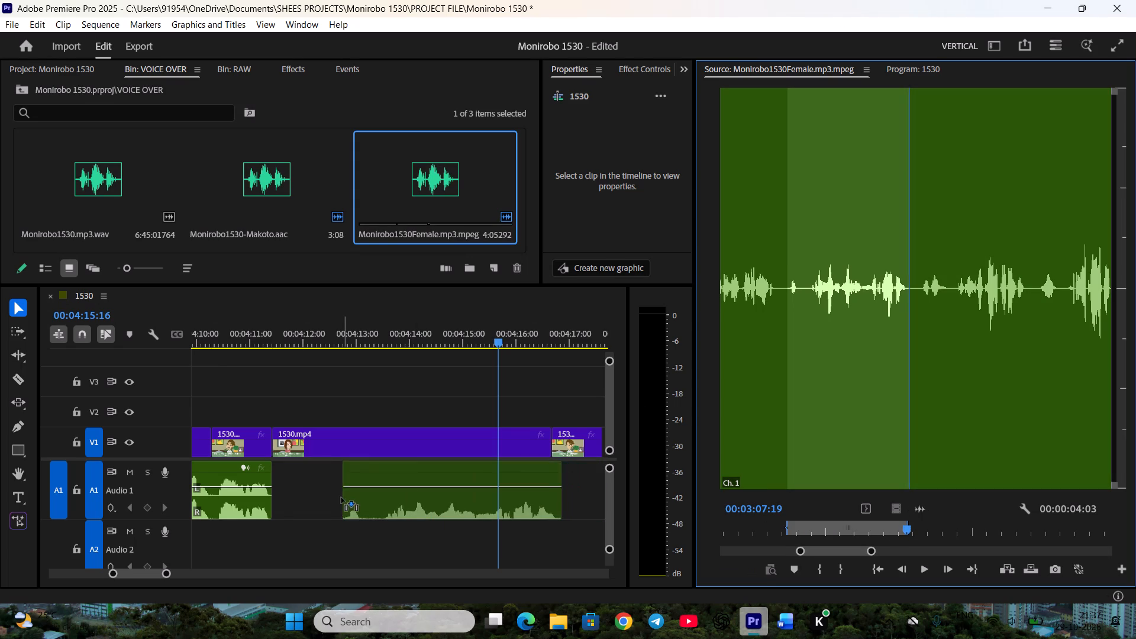
pyautogui.moveTo(341, 498); pyautogui.dragTo(272, 492)
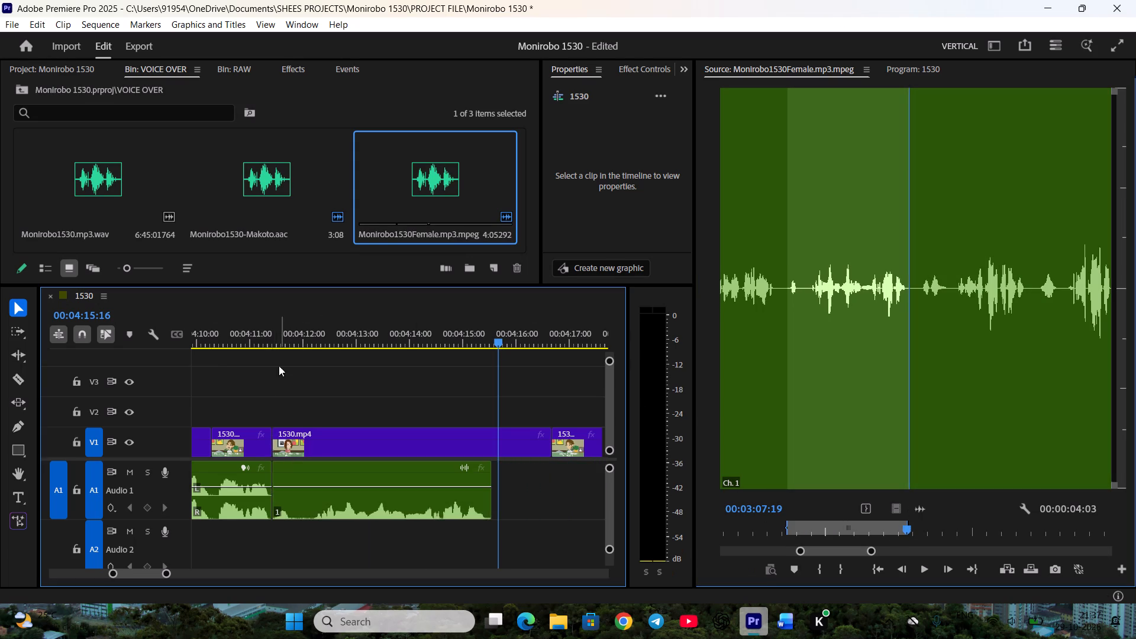
# Split Kanami's new audio at 00:04:11:20, trim the pause off the second piece's start, close the gap, and preview the line.
pyautogui.moveTo(290, 328); pyautogui.dragTo(298, 348)
pyautogui.click(314, 503)
pyautogui.press('c')
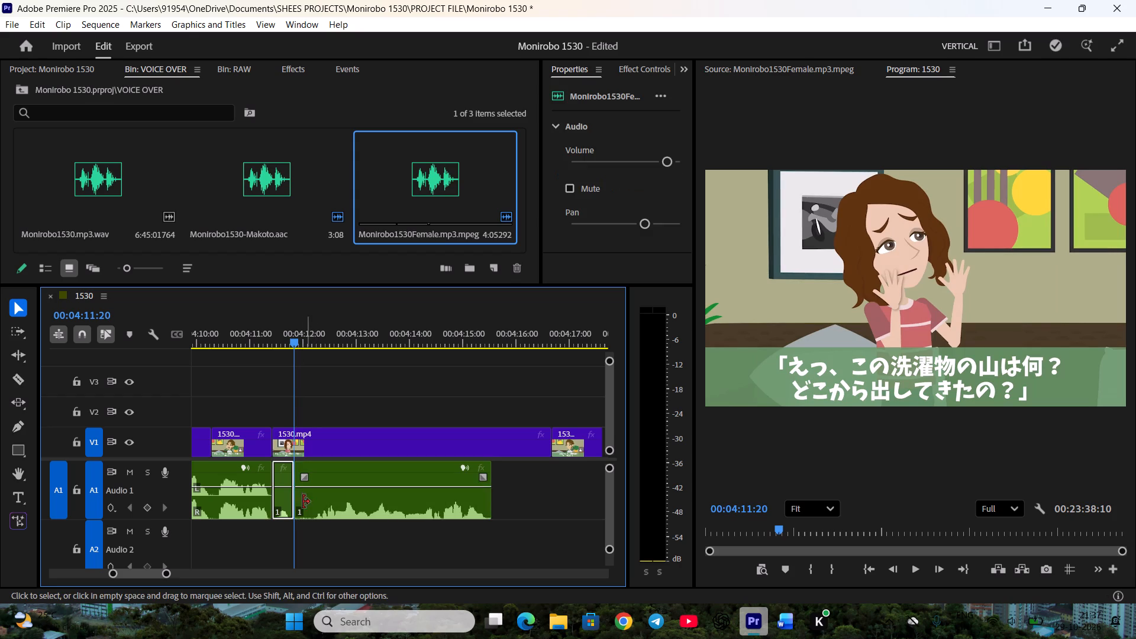
pyautogui.moveTo(299, 500); pyautogui.dragTo(311, 501)
pyautogui.moveTo(336, 506); pyautogui.dragTo(327, 505)
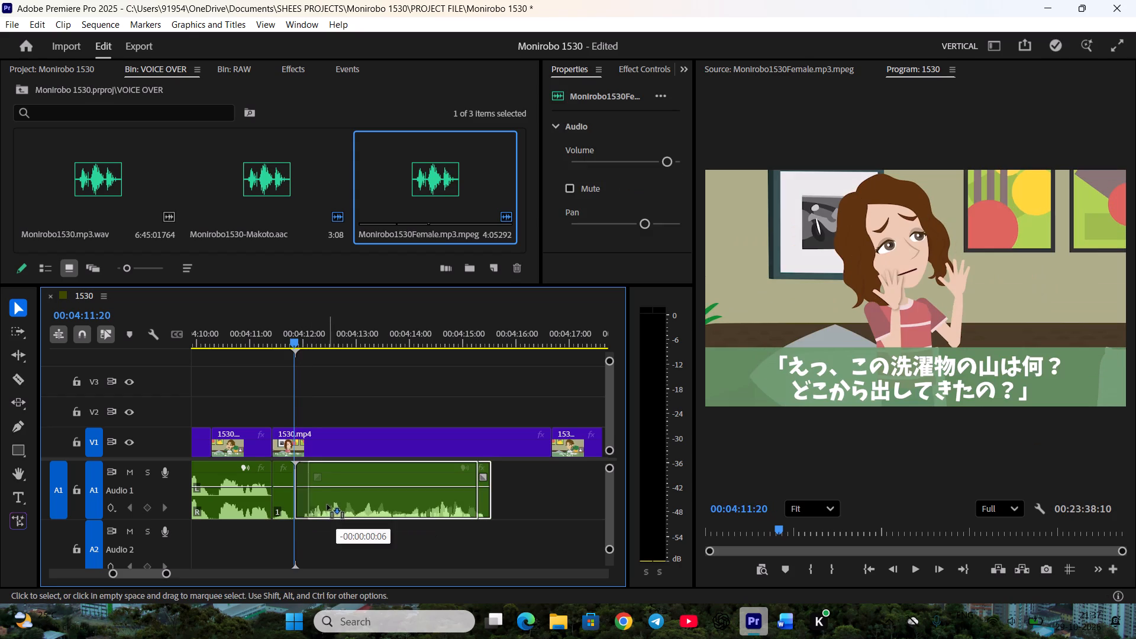
pyautogui.moveTo(327, 505); pyautogui.dragTo(326, 504)
pyautogui.click(390, 542)
pyautogui.press('space')
pyautogui.scroll(-2, 454, 509)
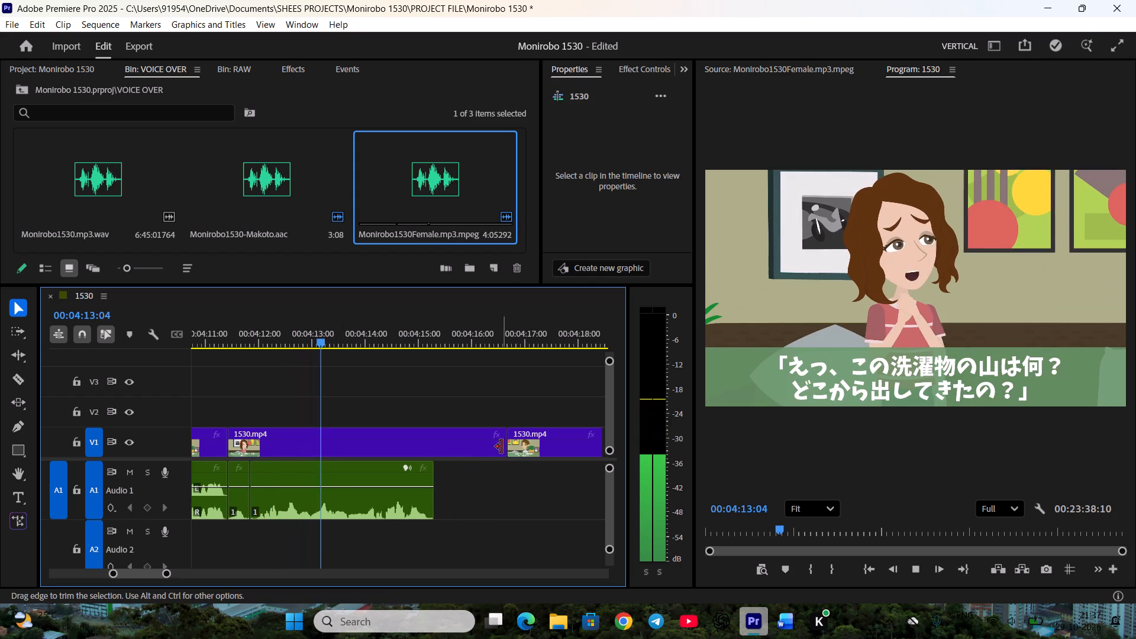
# Trim the end of Kanami's laundry shot to the end of her audio and ripple delete the gap before Makoto's reply shot.
pyautogui.moveTo(502, 447); pyautogui.dragTo(426, 445)
pyautogui.scroll(-4, 392, 447)
pyautogui.rightClick(377, 439)
pyautogui.press('space')
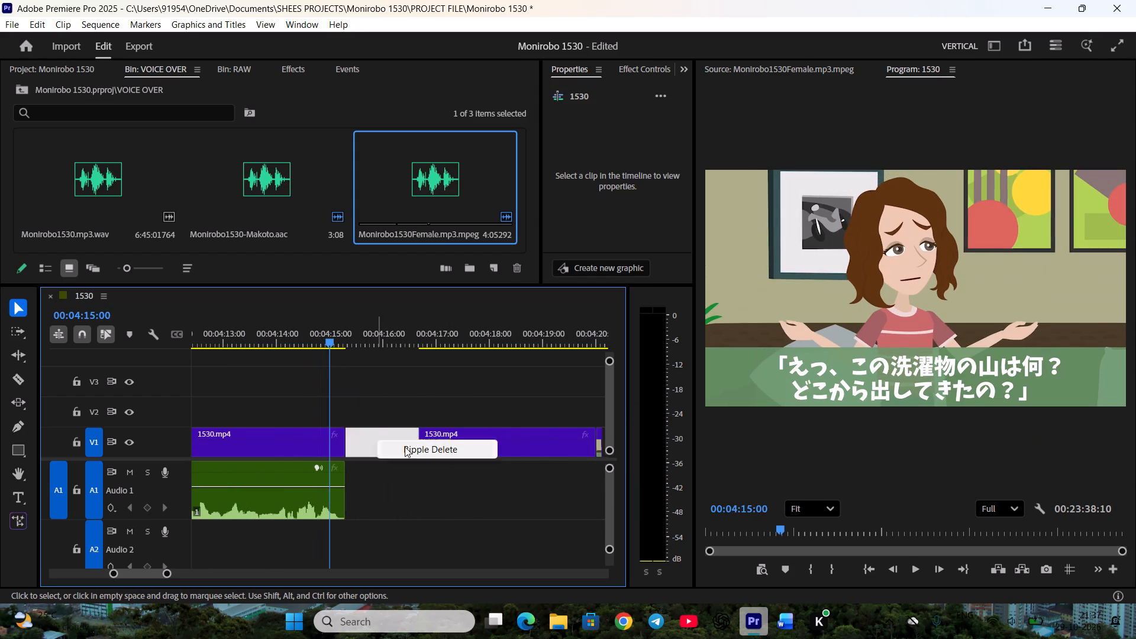
pyautogui.click(405, 447)
pyautogui.scroll(-5, 394, 464)
pyautogui.press('space')
# Skim through Makoto's reply shot and the start of Kanami's following shot, and save the project.
pyautogui.moveTo(298, 331); pyautogui.dragTo(454, 358)
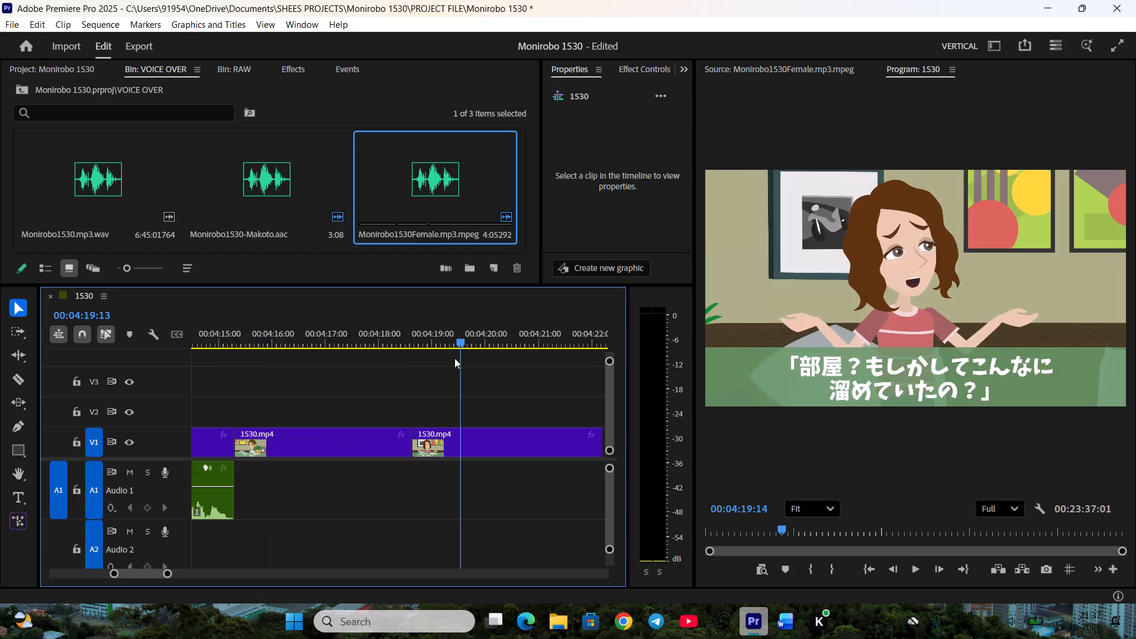
pyautogui.moveTo(454, 358); pyautogui.dragTo(375, 356)
pyautogui.hotkey('ctrl', 's')
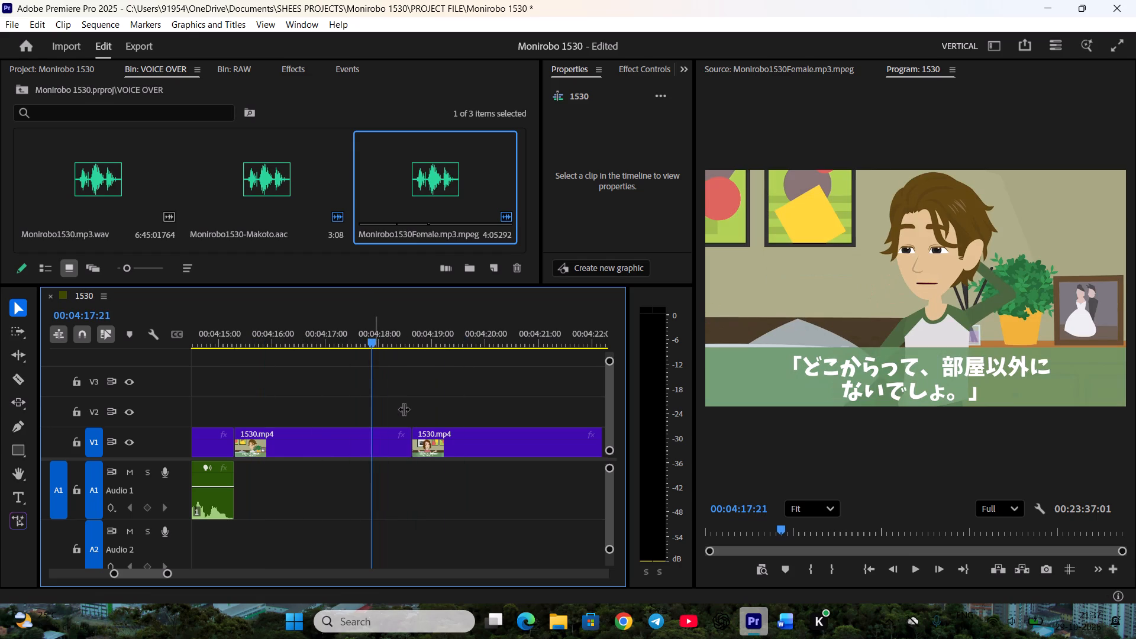
pyautogui.click(393, 411)
pyautogui.hotkey('ctrl', 's')
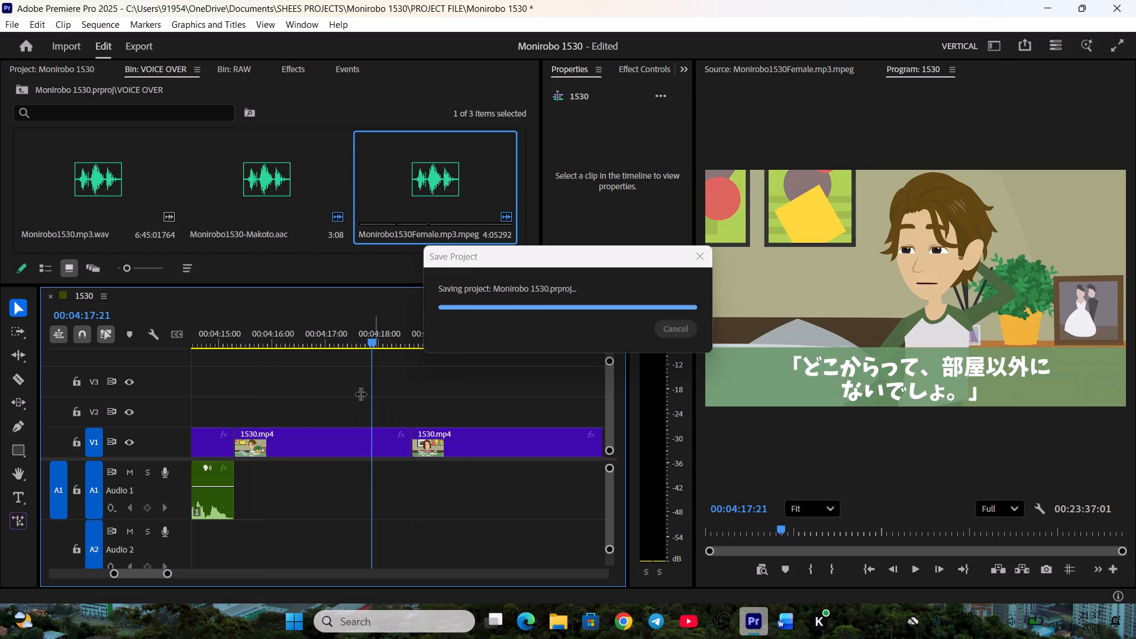
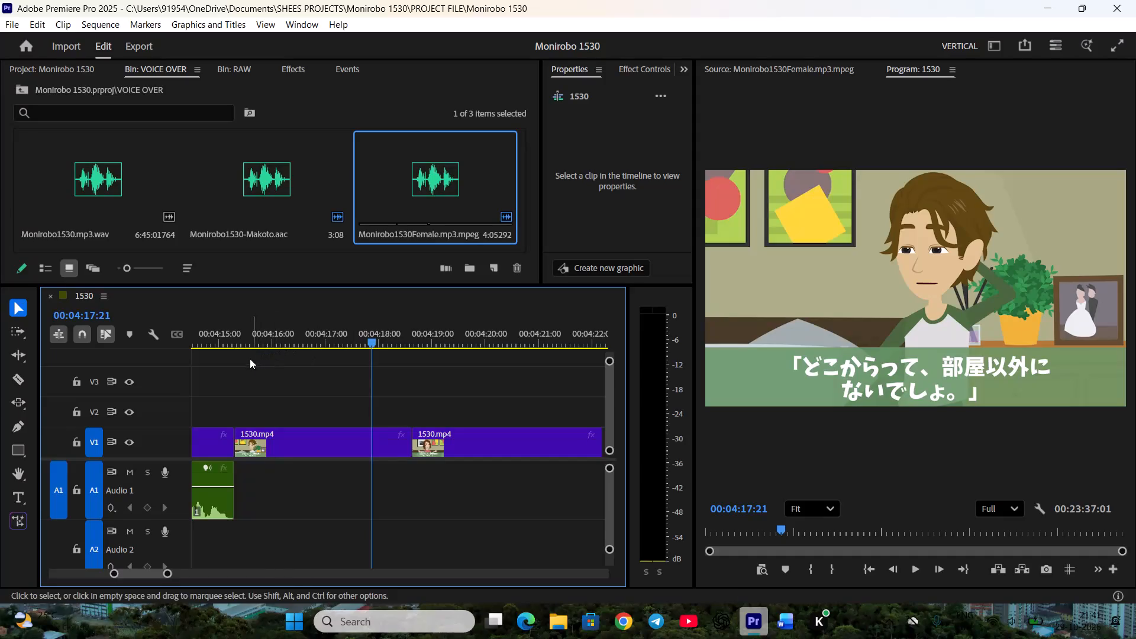
# Preview and skim Makoto's reply shot after Kanami's laundry line, and save the project.
pyautogui.scroll(3, 263, 353)
pyautogui.click(261, 327)
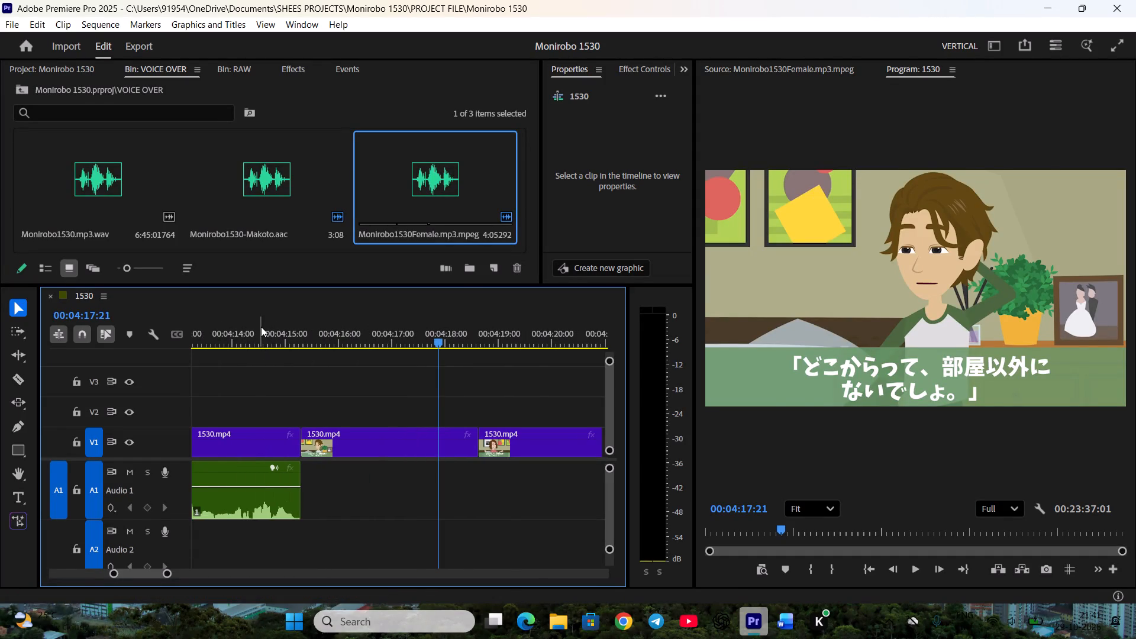
pyautogui.click(256, 337)
pyautogui.press('space')
pyautogui.scroll(-1, 333, 348)
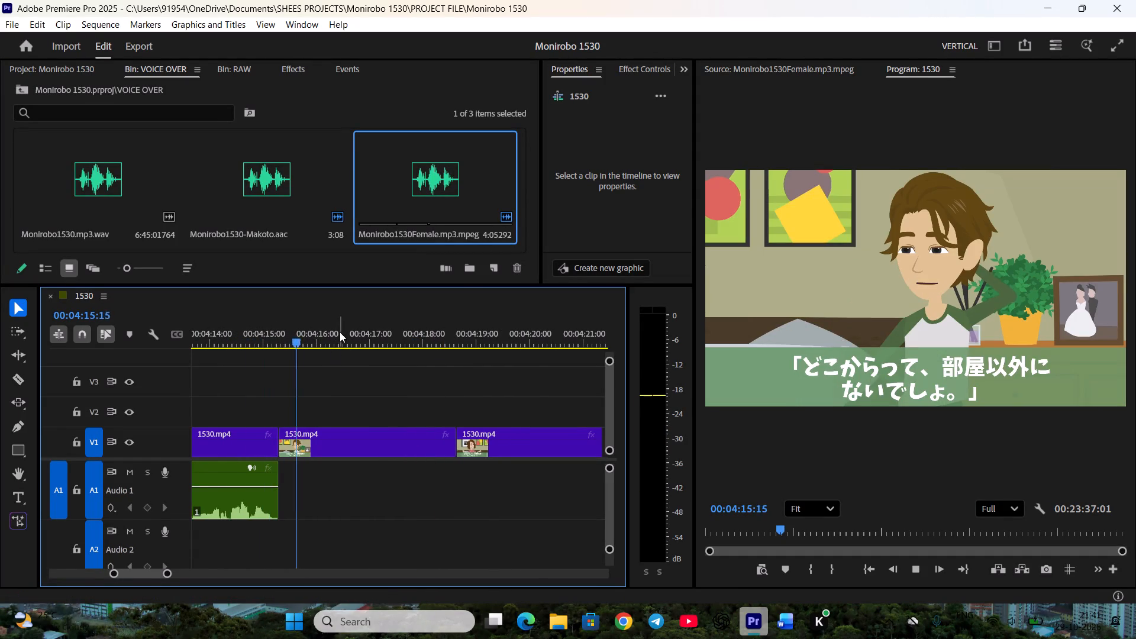
pyautogui.scroll(-3, 348, 350)
pyautogui.press('space')
pyautogui.moveTo(327, 329); pyautogui.dragTo(362, 347)
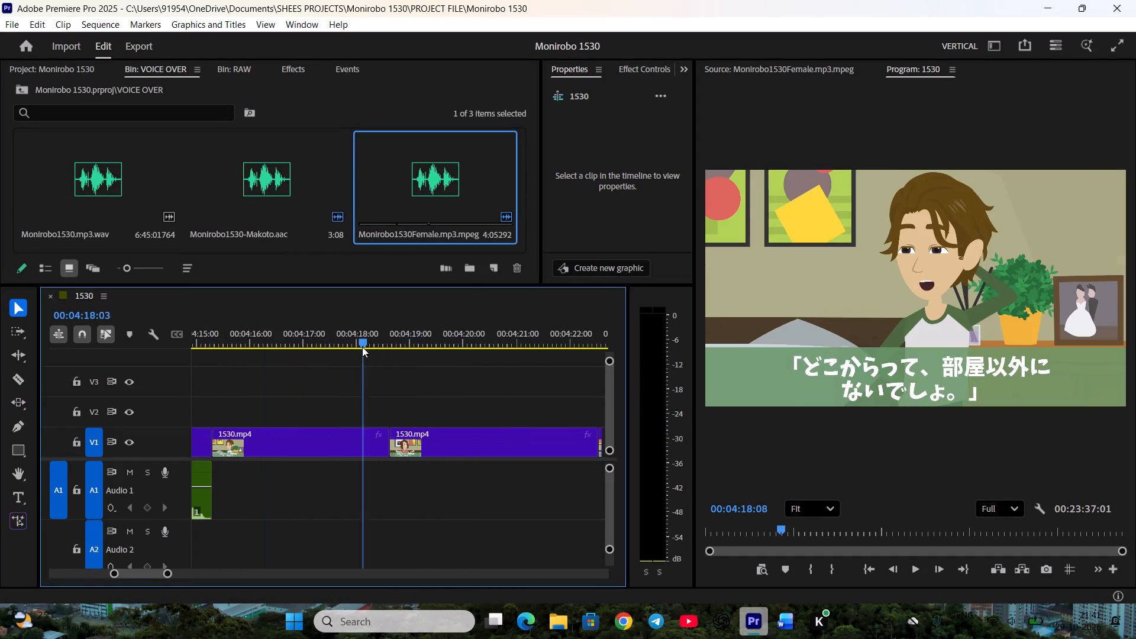
pyautogui.moveTo(362, 347); pyautogui.dragTo(348, 346)
pyautogui.hotkey('ctrl', 's')
# Mark Makoto's "Where? There's nowhere but my room." line from 00:02:52:16 to 00:02:55:01 in Monirobo1530-Makoto.aac, checking the script.
pyautogui.doubleClick(271, 188)
pyautogui.press('space')
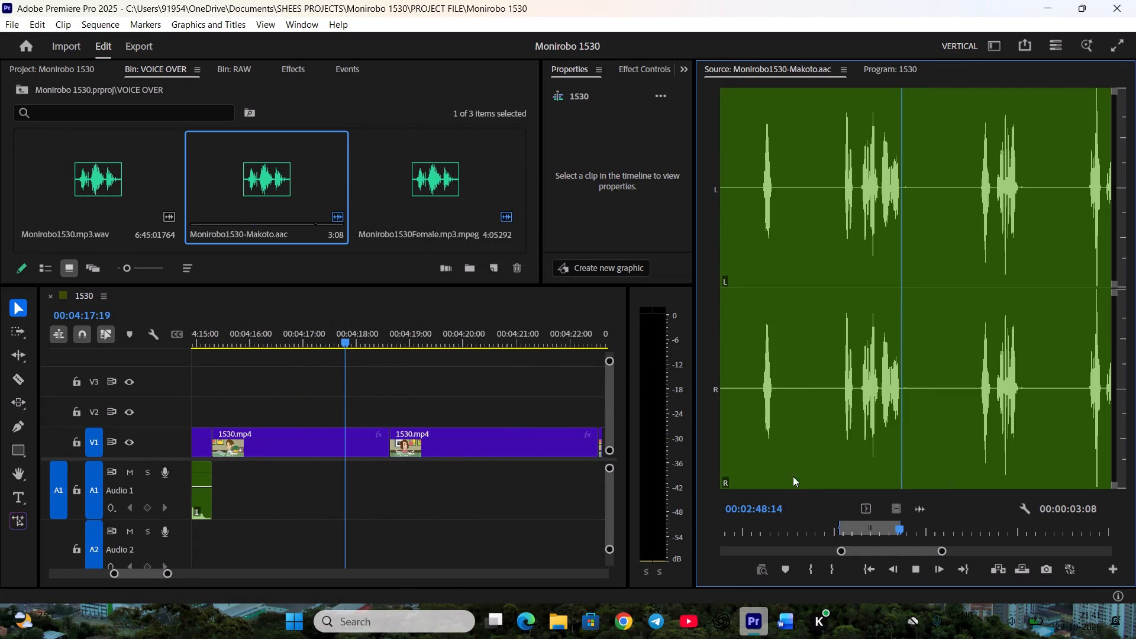
pyautogui.press('space')
pyautogui.moveTo(870, 550); pyautogui.dragTo(876, 550)
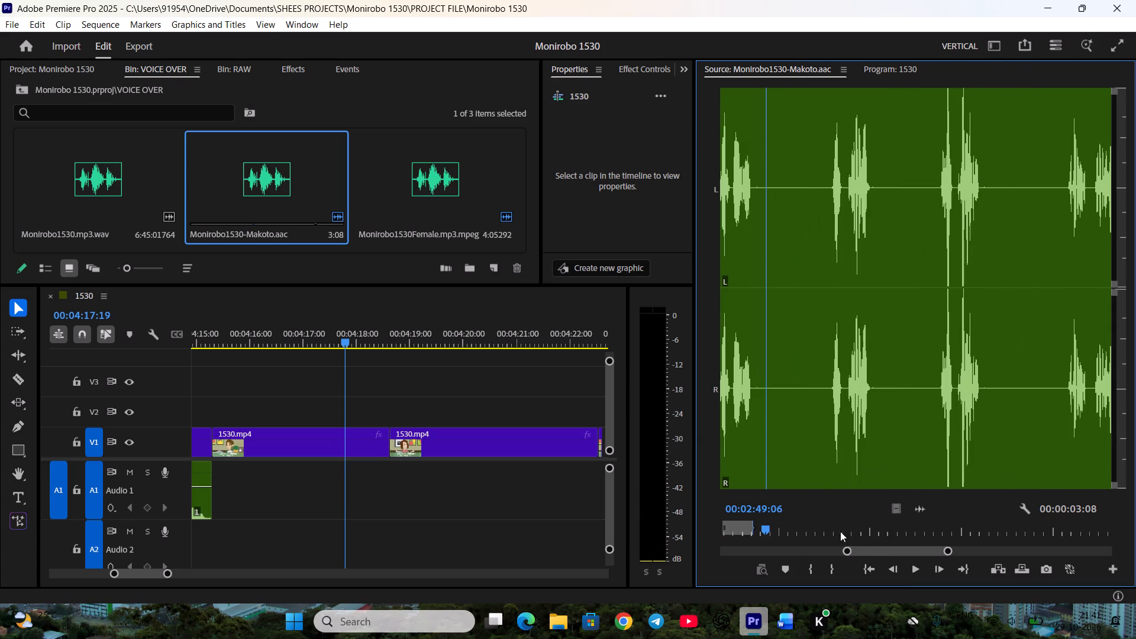
pyautogui.click(830, 530)
pyautogui.scroll(2, 835, 528)
pyautogui.scroll(-1, 835, 528)
pyautogui.press('i')
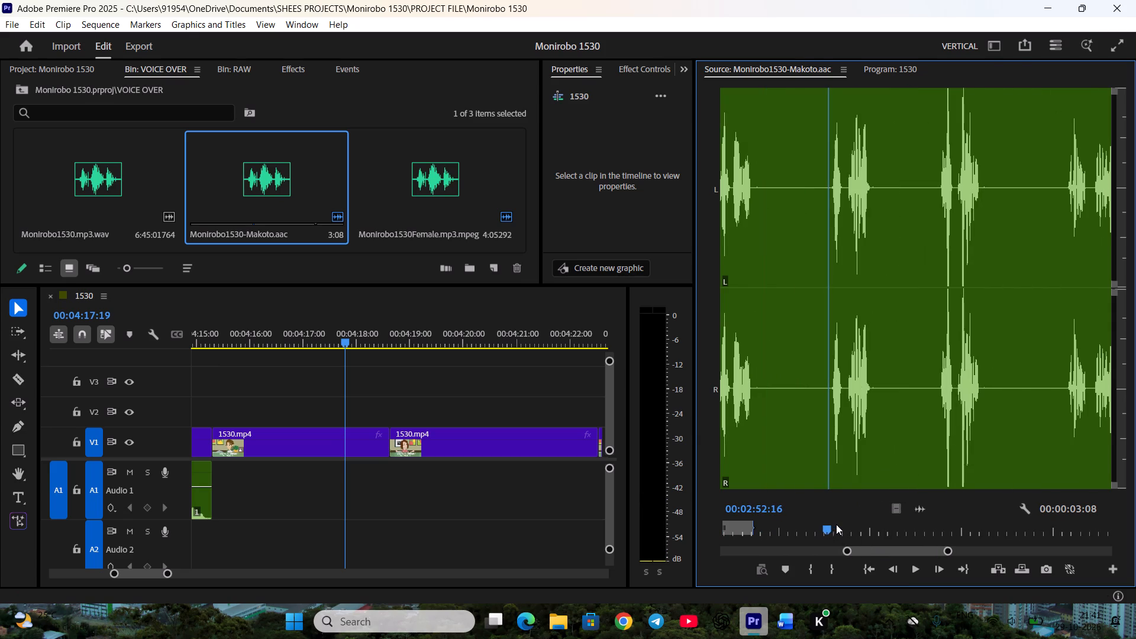
pyautogui.press('space')
pyautogui.click(789, 630)
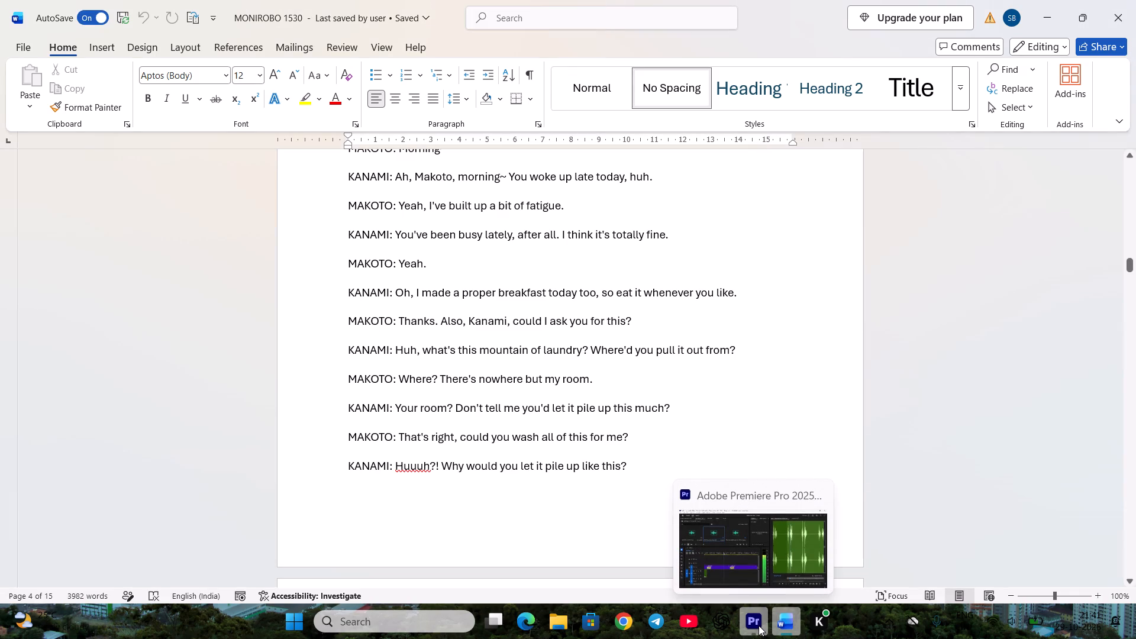
pyautogui.click(759, 624)
pyautogui.press('space')
pyautogui.scroll(-2, 908, 512)
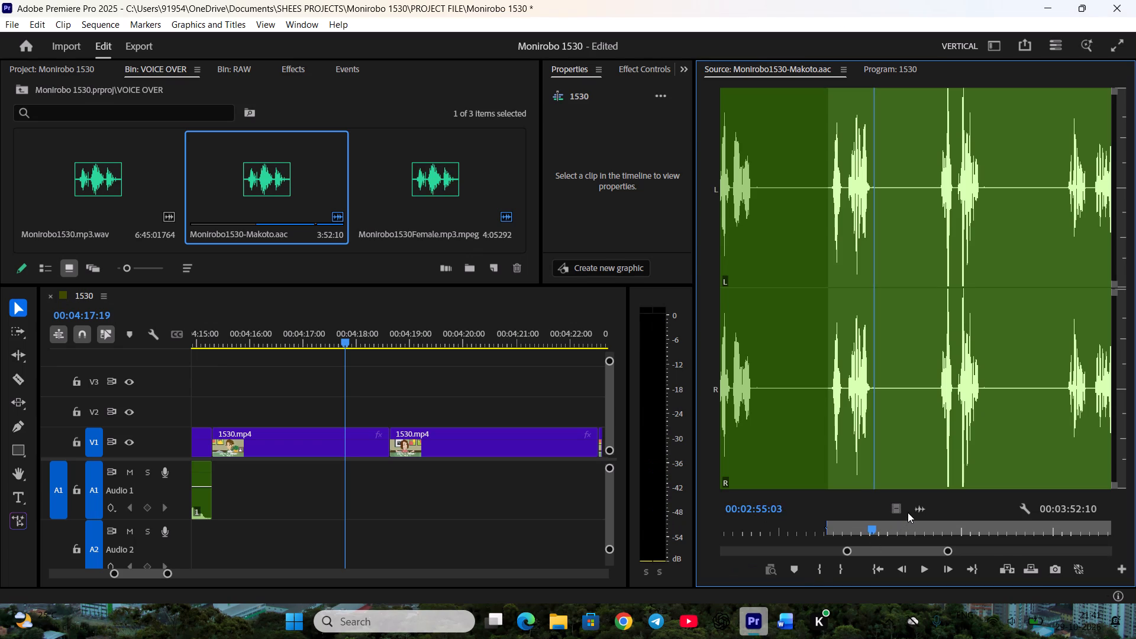
pyautogui.scroll(3, 908, 512)
pyautogui.scroll(-1, 908, 513)
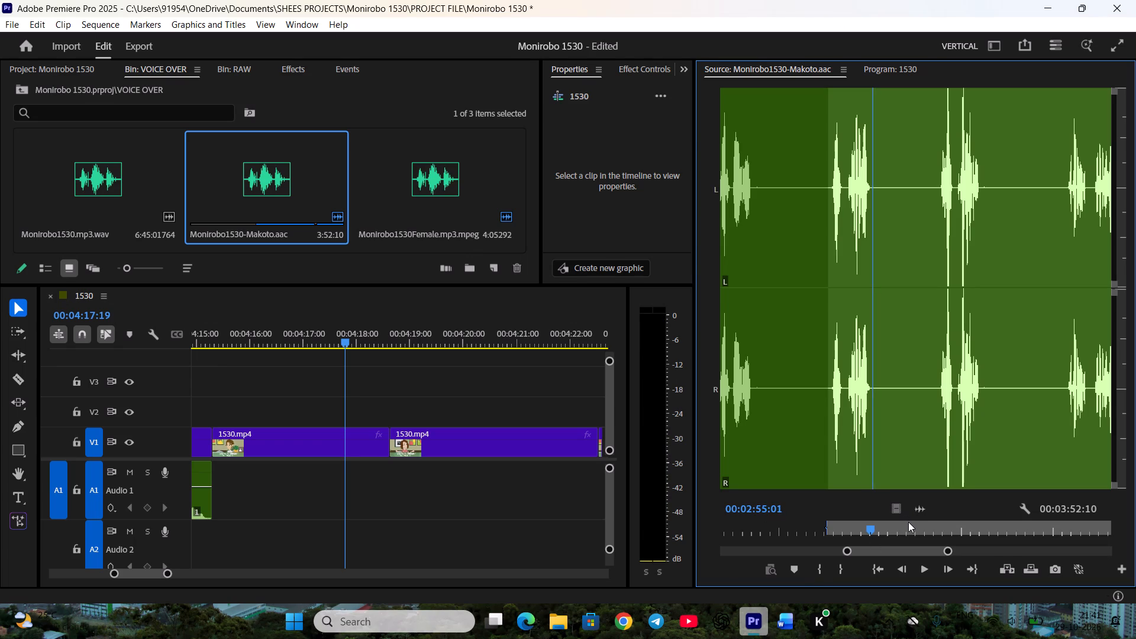
pyautogui.press('o')
# Place Makoto's marked line on Audio 1 directly after Kanami's laundry audio and preview it against his shot.
pyautogui.moveTo(916, 511); pyautogui.dragTo(235, 472)
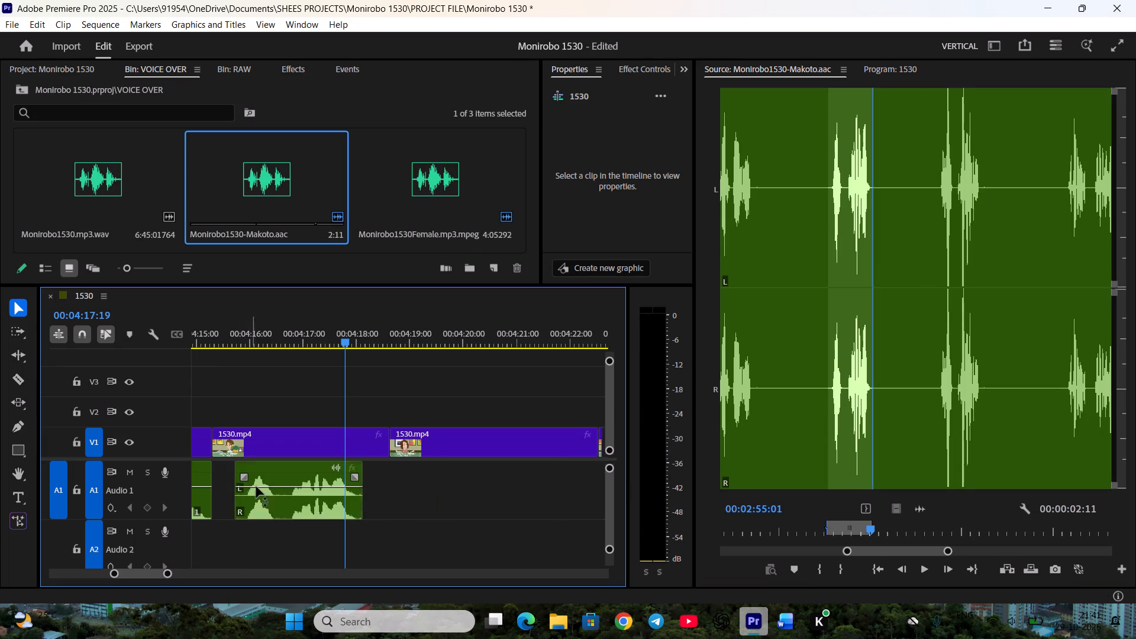
pyautogui.moveTo(266, 496); pyautogui.dragTo(241, 501)
pyautogui.click(269, 538)
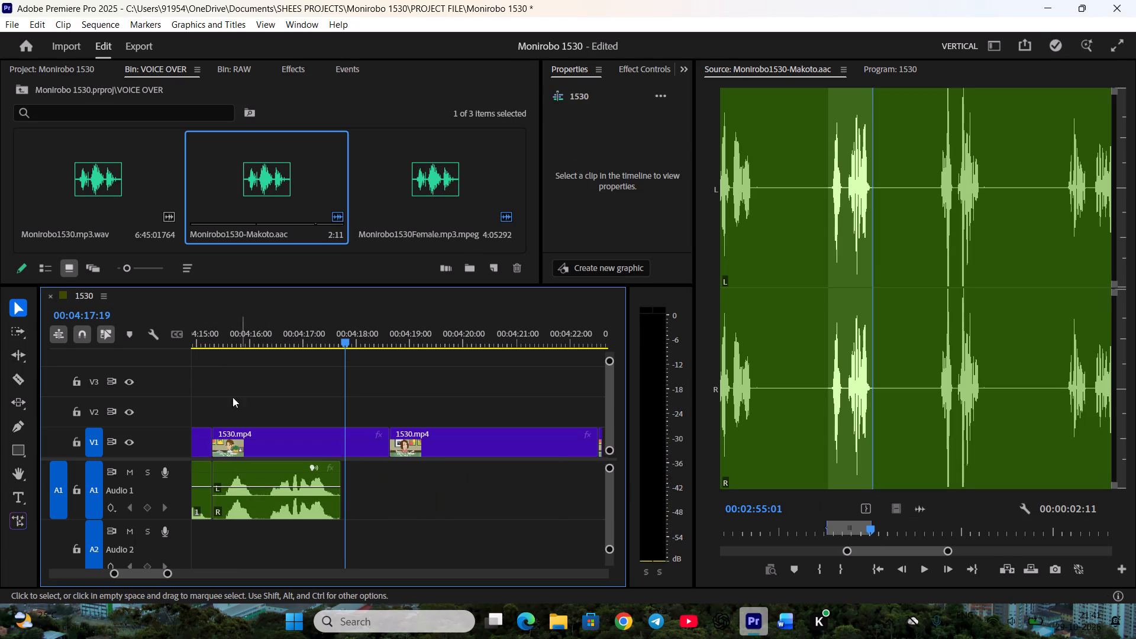
pyautogui.click(213, 349)
pyautogui.press('space')
pyautogui.click(226, 340)
pyautogui.press('space')
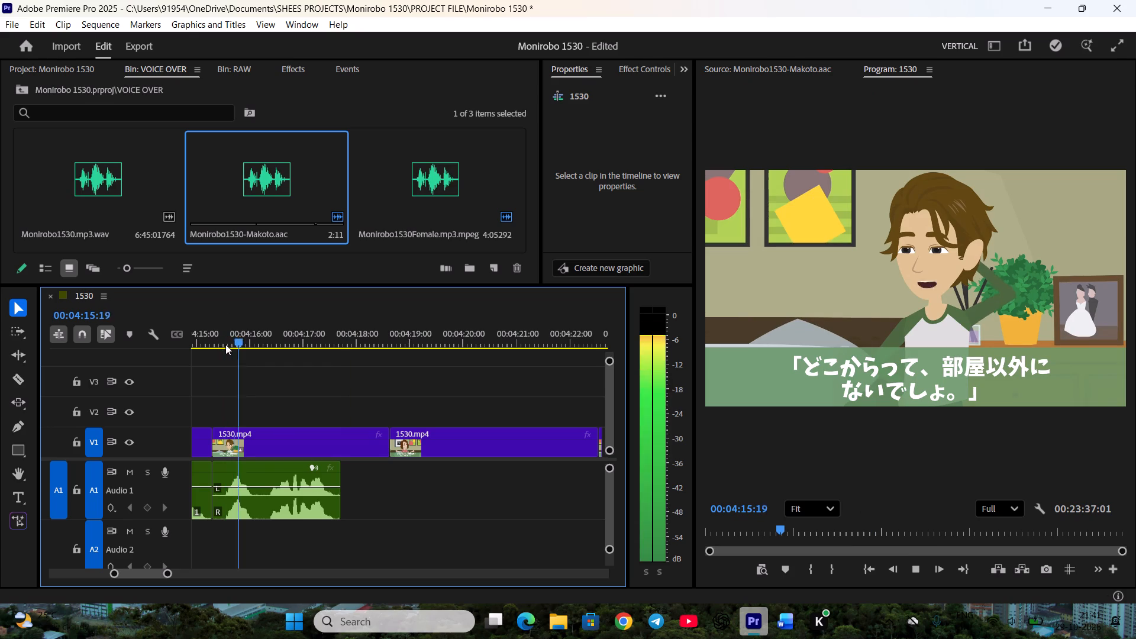
pyautogui.press('space')
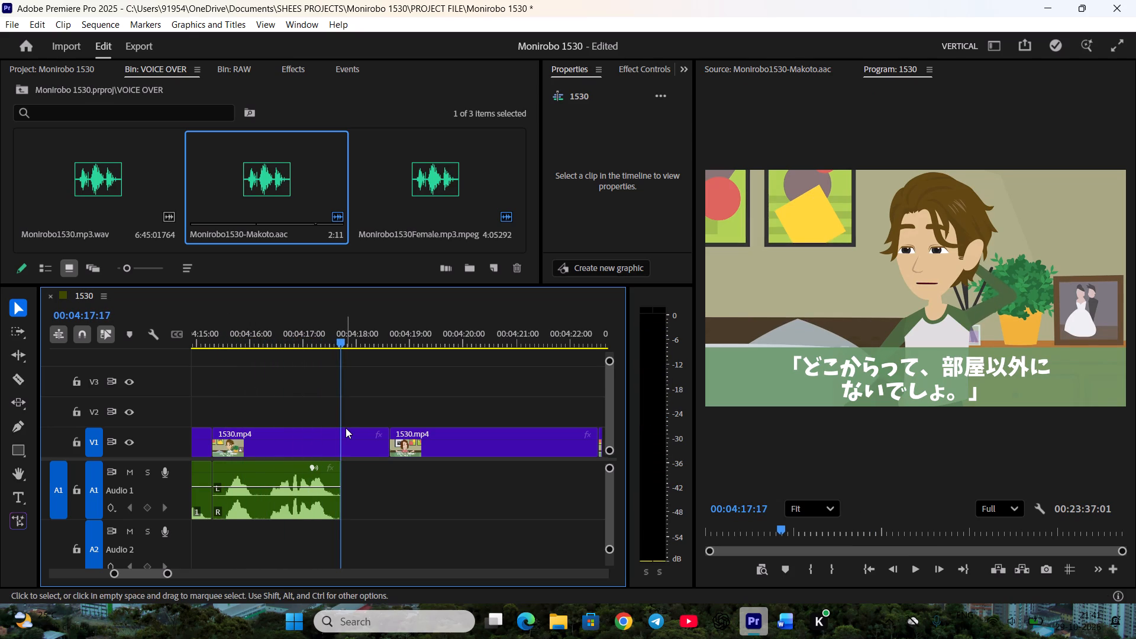
# Split Makoto's new audio at 00:04:17:15, leaving the video uncut, and delete the leftover end piece.
pyautogui.press('=')
pyautogui.click(368, 350)
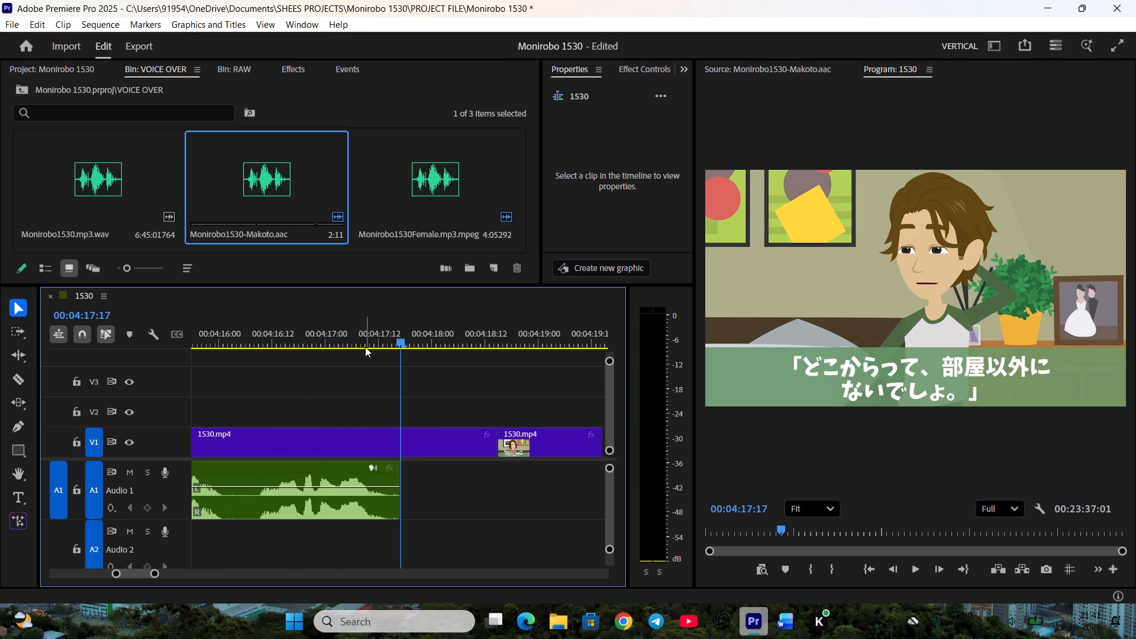
pyautogui.click(361, 338)
pyautogui.press('space')
pyautogui.press('space')
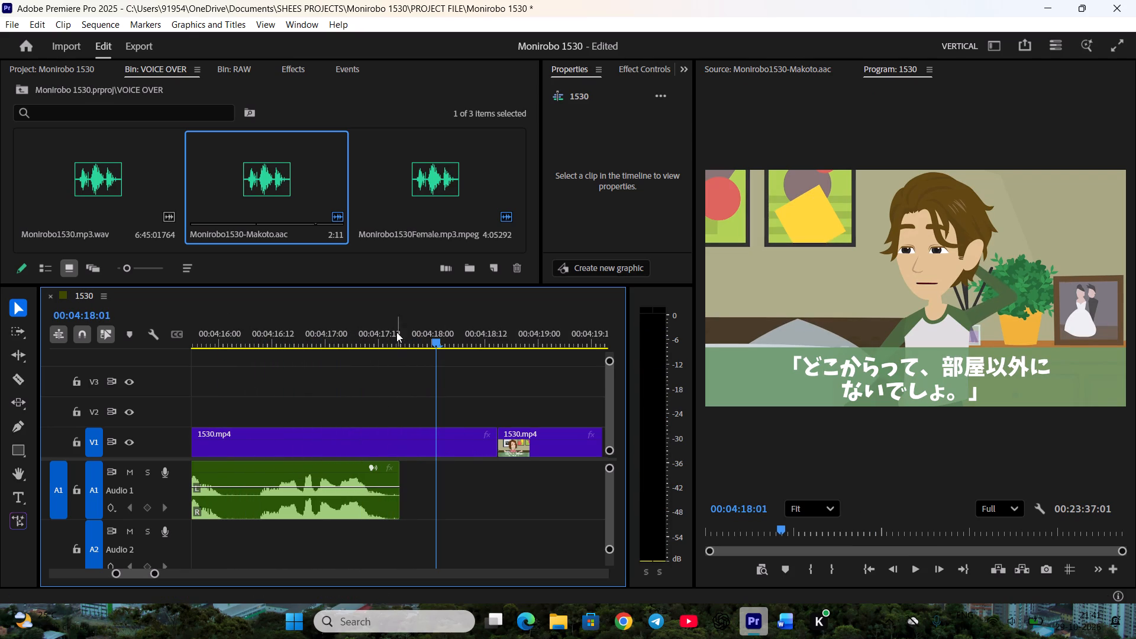
pyautogui.moveTo(401, 327); pyautogui.dragTo(392, 342)
pyautogui.press('c')
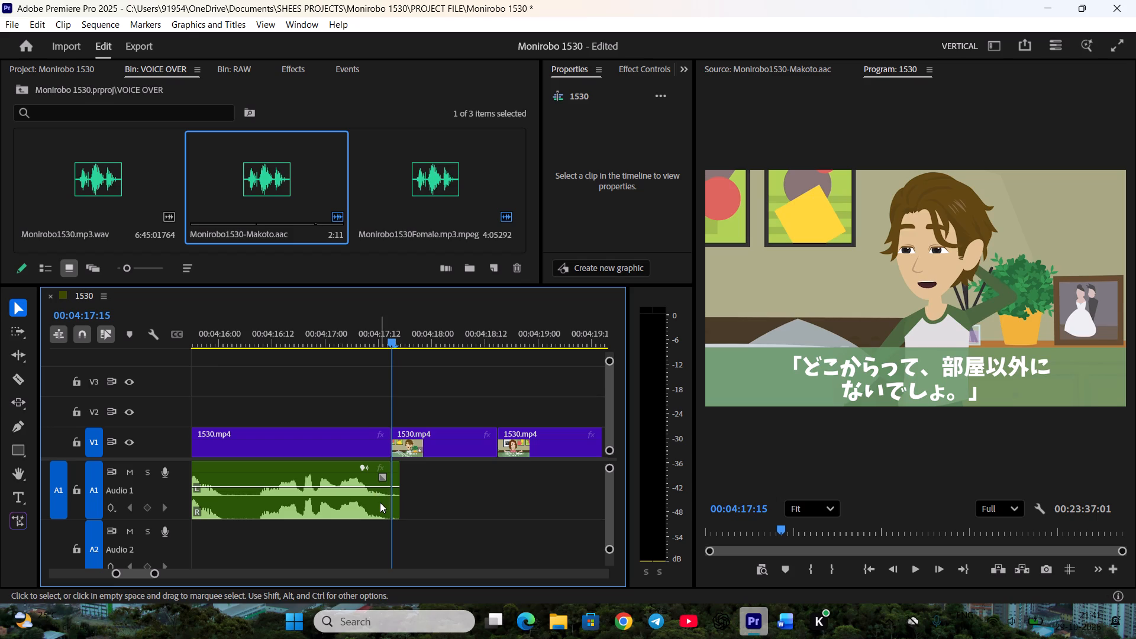
pyautogui.hotkey('ctrl', 'z')
pyautogui.click(388, 508)
pyautogui.press('c')
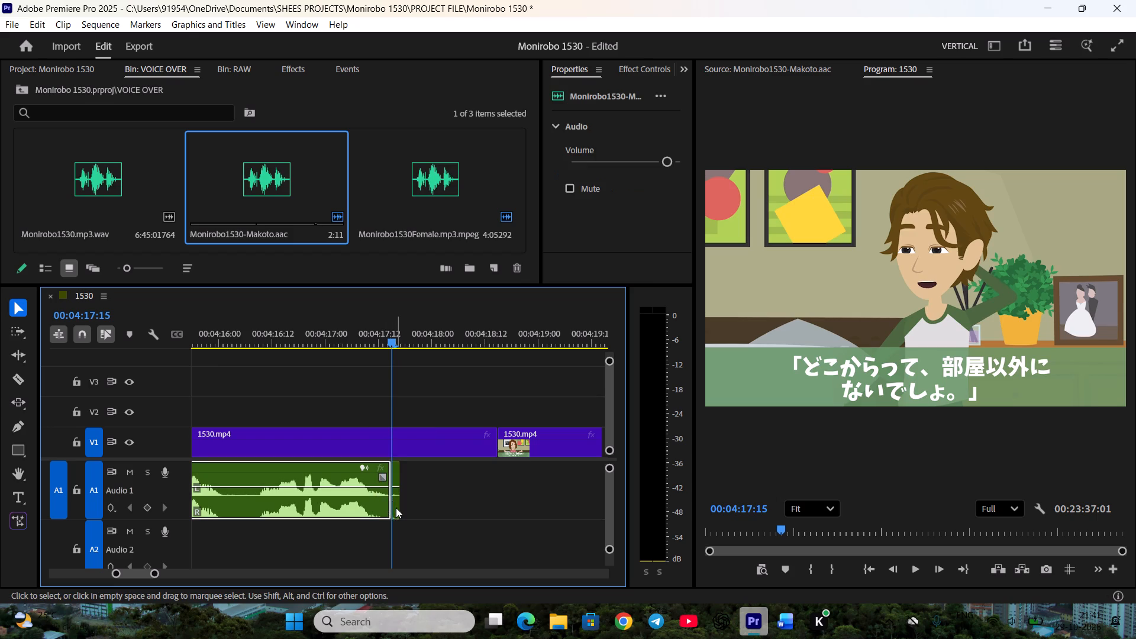
pyautogui.click(396, 508)
pyautogui.press('BackSpace')
# Trim the pause off the start of Makoto's audio, close the gap to Kanami's audio, and preview the line's end.
pyautogui.scroll(5, 425, 509)
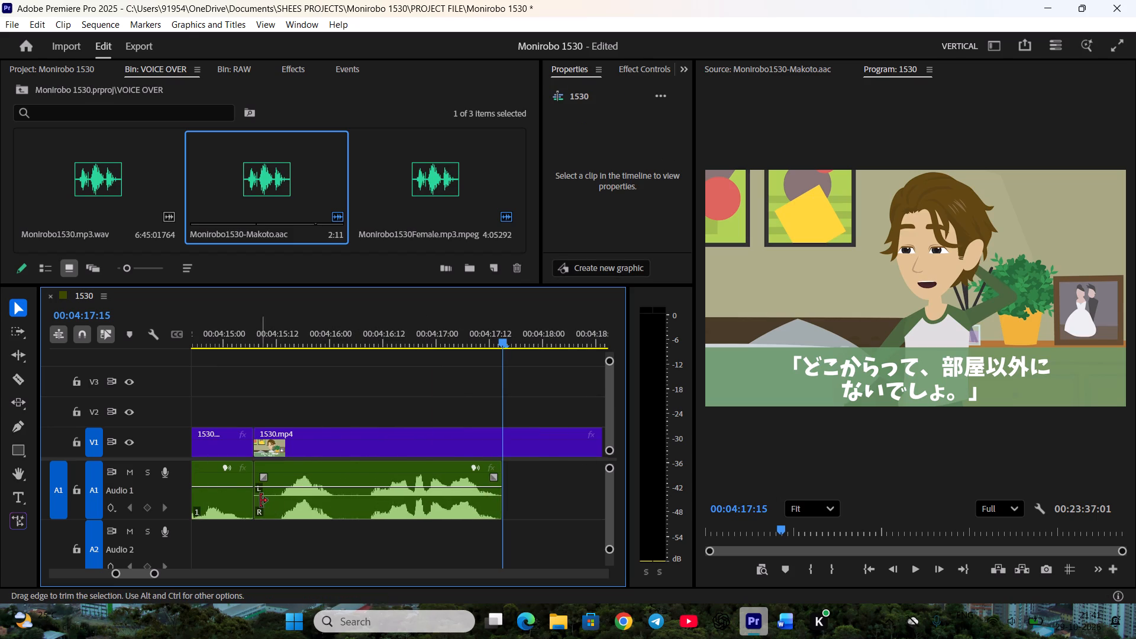
pyautogui.moveTo(262, 502); pyautogui.dragTo(277, 503)
pyautogui.moveTo(306, 506); pyautogui.dragTo(296, 506)
pyautogui.click(363, 551)
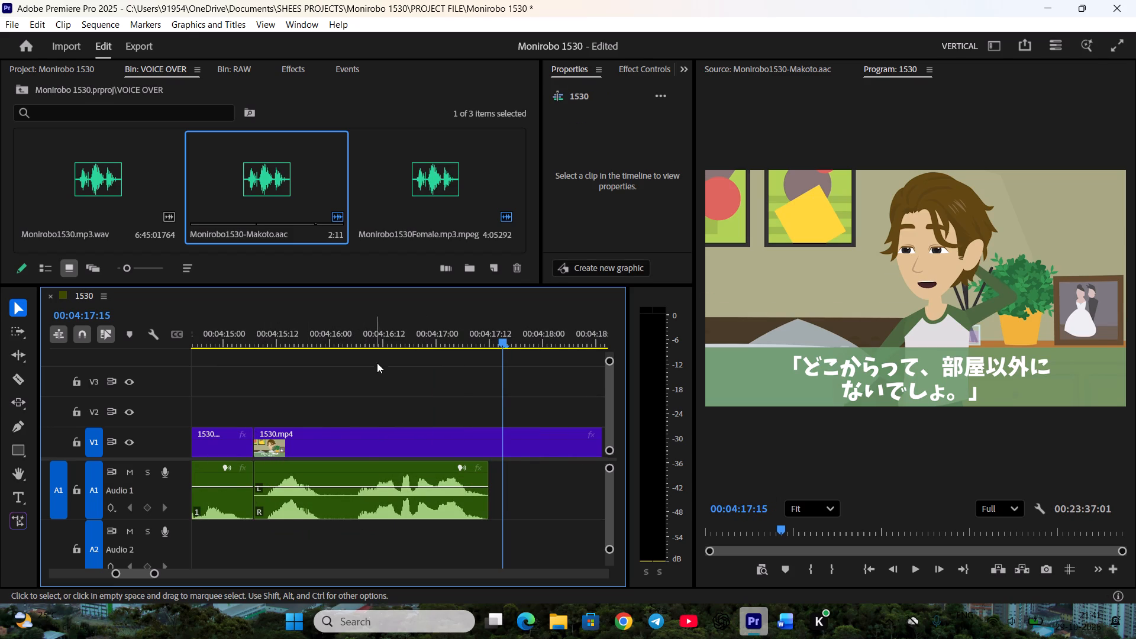
pyautogui.click(369, 324)
pyautogui.press('space')
pyautogui.scroll(-3, 398, 398)
pyautogui.press('space')
# Trim the end of Makoto's reply shot to the end of his audio, ripple delete the gap, and save the project.
pyautogui.moveTo(538, 444); pyautogui.dragTo(422, 453)
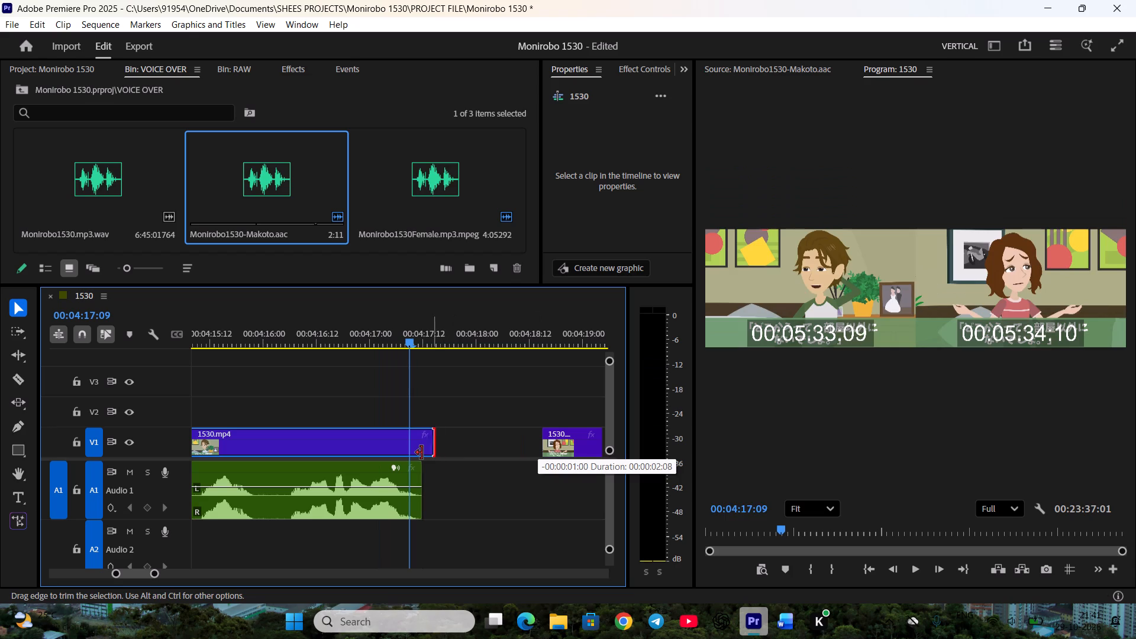
pyautogui.moveTo(422, 453); pyautogui.dragTo(424, 453)
pyautogui.rightClick(459, 435)
pyautogui.click(515, 453)
pyautogui.click(509, 445)
pyautogui.scroll(-5, 428, 460)
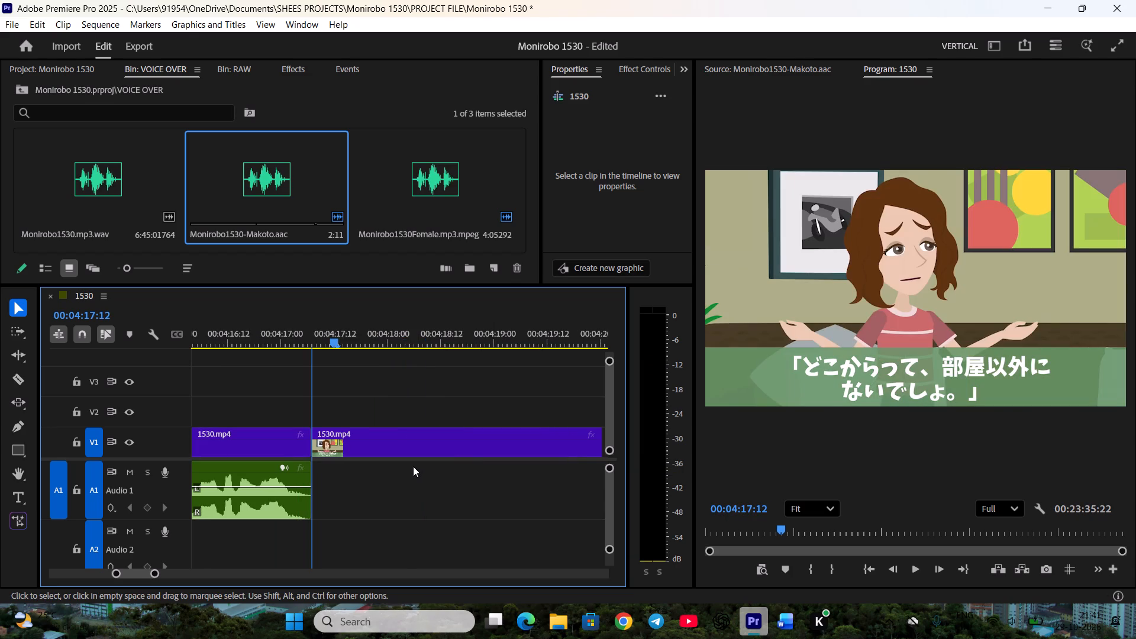
pyautogui.hotkey('ctrl', 's')
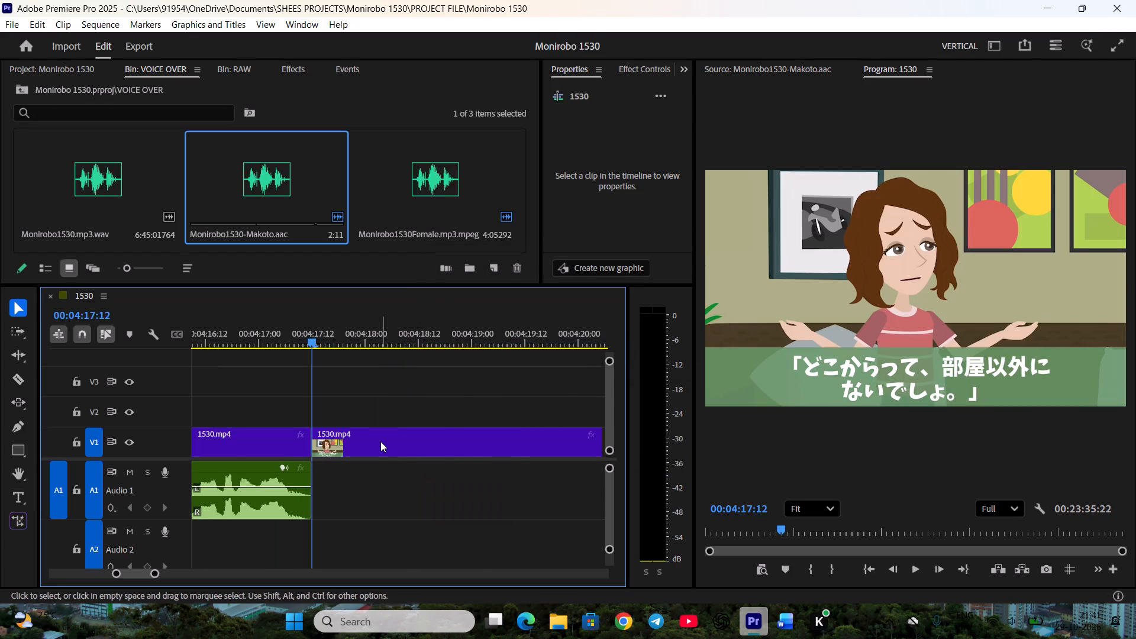
# Skim through Kanami's next shot on V1 and save the project.
pyautogui.press('-')
pyautogui.scroll(-5, 300, 440)
pyautogui.press('space')
pyautogui.moveTo(286, 333); pyautogui.dragTo(389, 339)
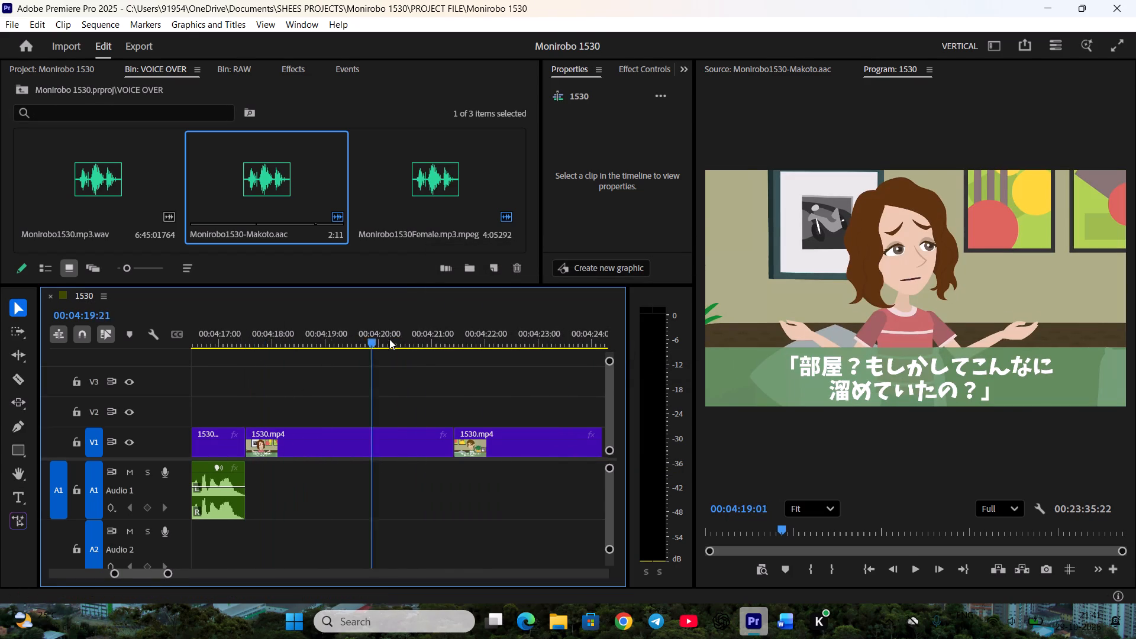
pyautogui.moveTo(389, 339); pyautogui.dragTo(428, 356)
pyautogui.hotkey('ctrl', 's')
# Mark Kanami's "Your room?" line from 00:03:08:02 to 00:03:11:21 in Monirobo1530Female.mp3.mpeg, checking the script, and place it on Audio 1 after Makoto's line.
pyautogui.doubleClick(427, 186)
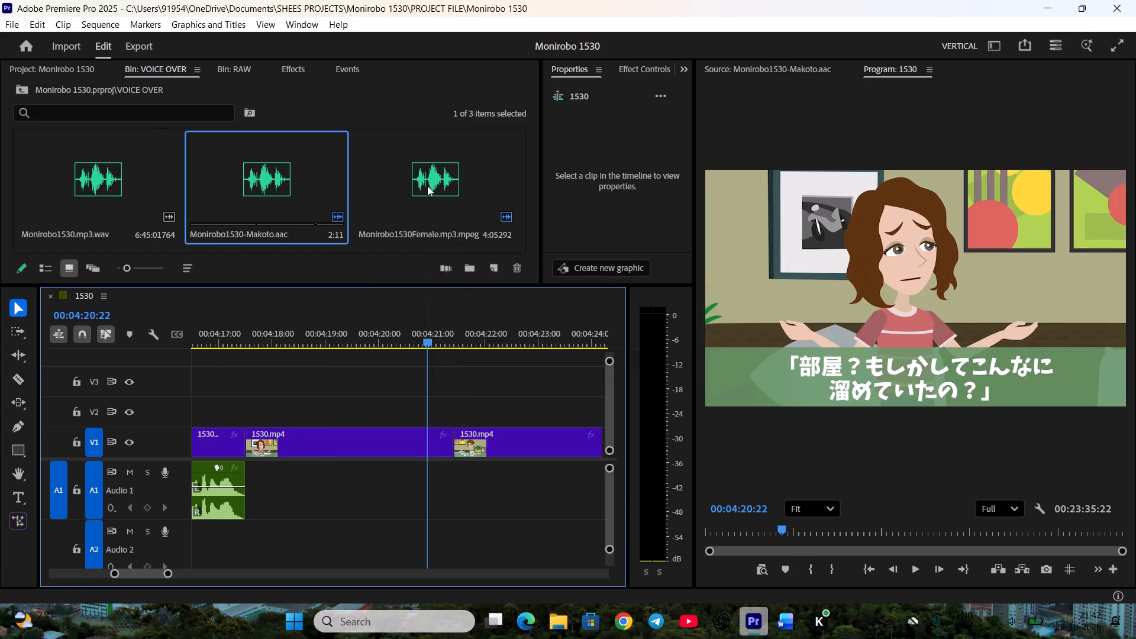
pyautogui.press('space')
pyautogui.press('space')
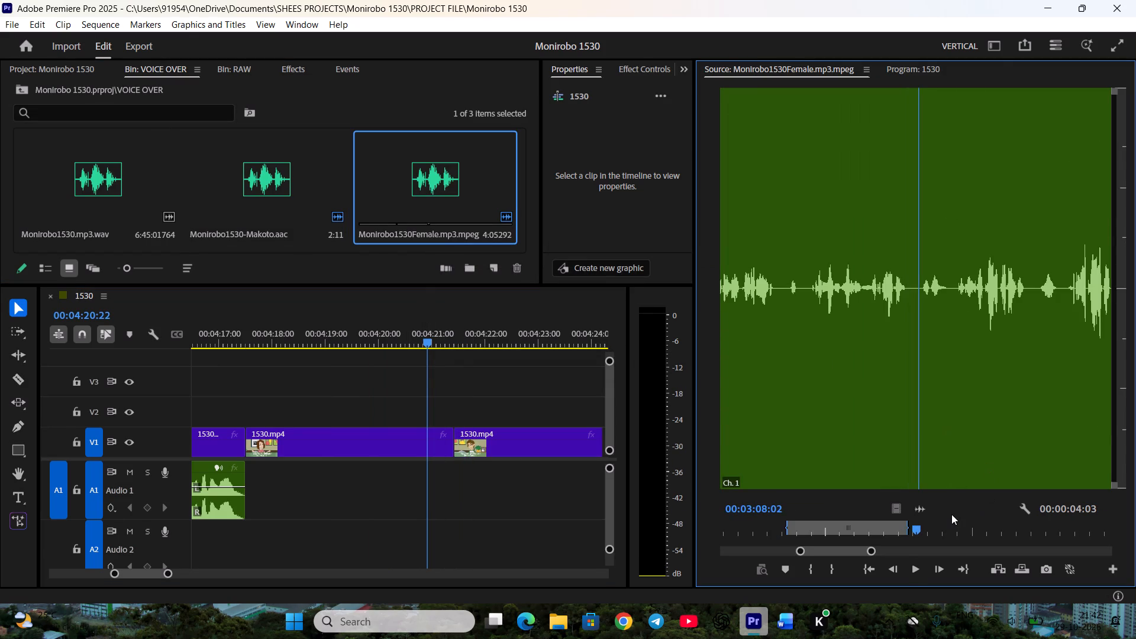
pyautogui.press('i')
pyautogui.press('space')
pyautogui.click(784, 631)
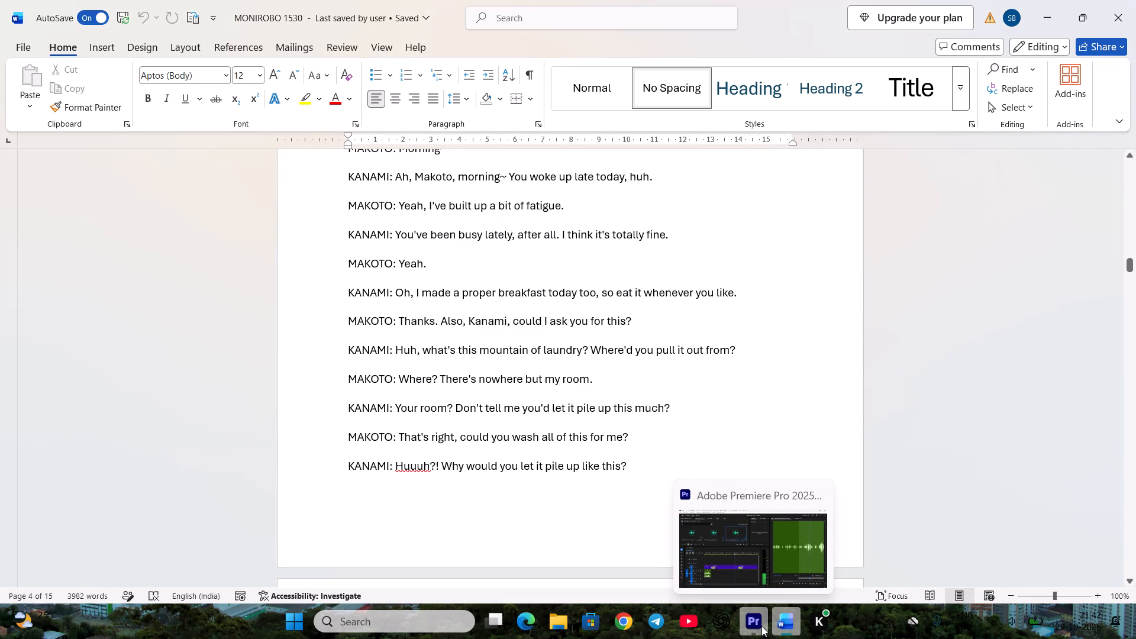
pyautogui.click(759, 624)
pyautogui.press('space')
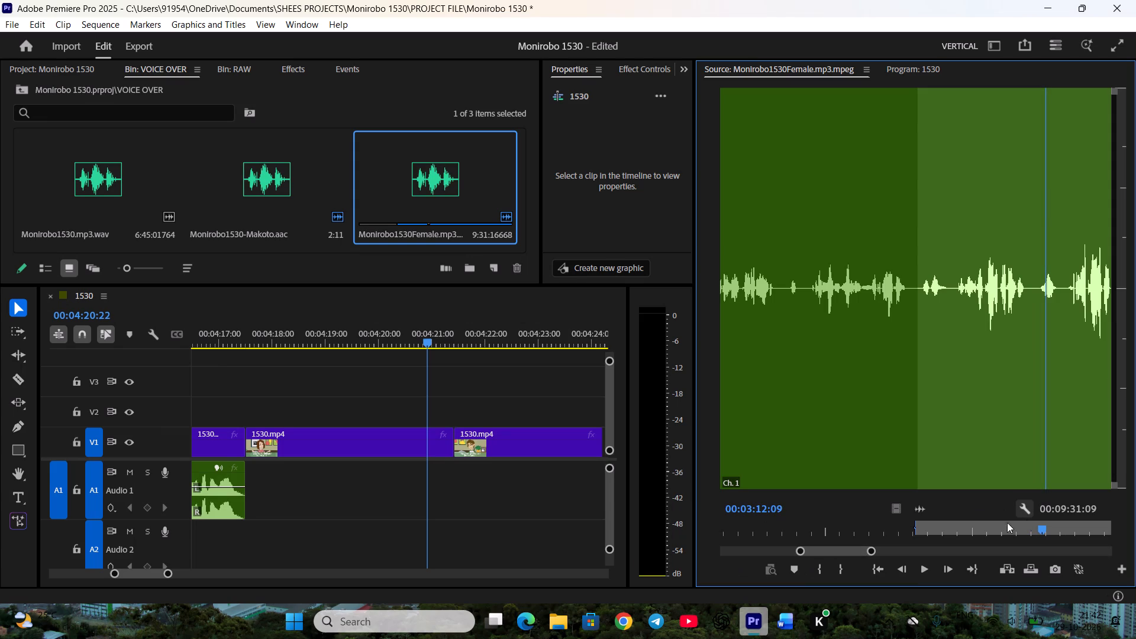
pyautogui.click(985, 526)
pyautogui.press('space')
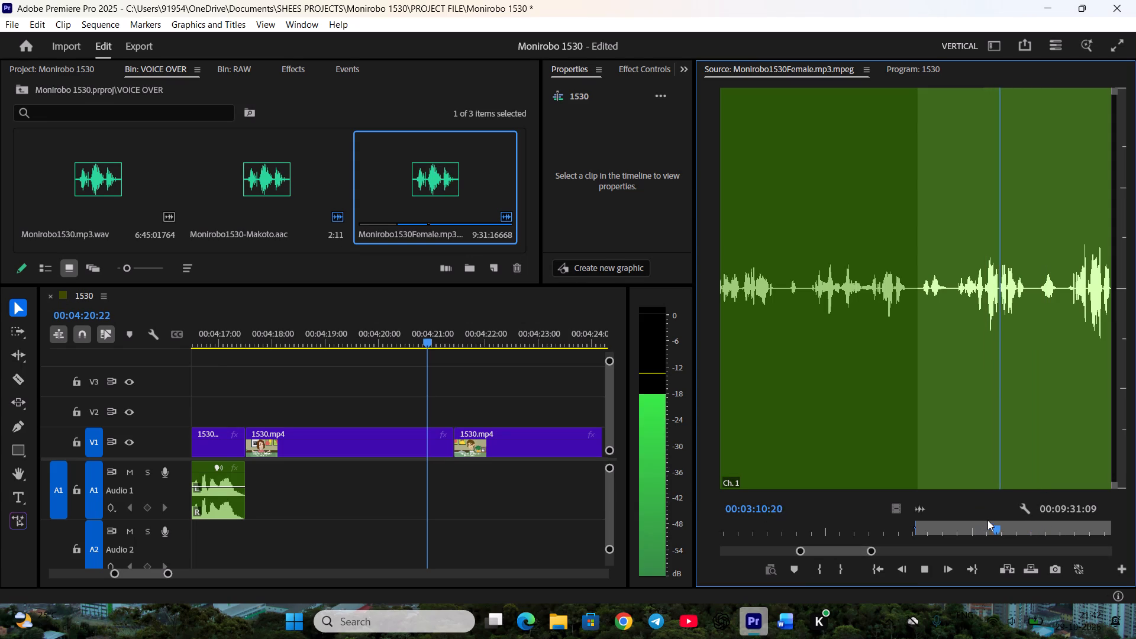
pyautogui.press('space')
pyautogui.press('o')
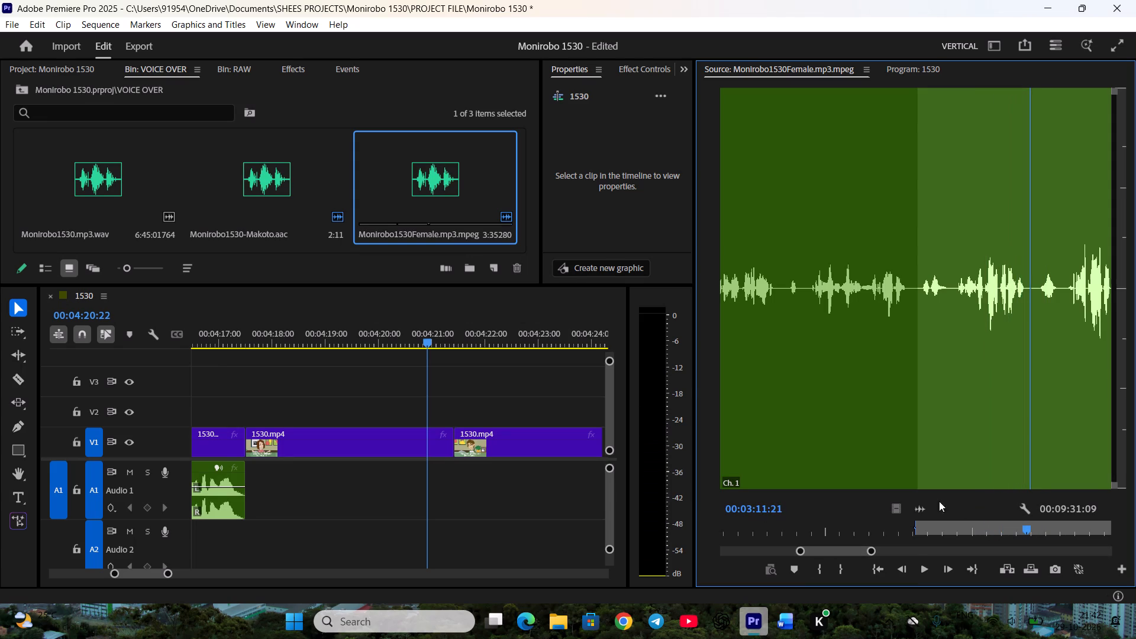
pyautogui.moveTo(924, 504); pyautogui.dragTo(243, 483)
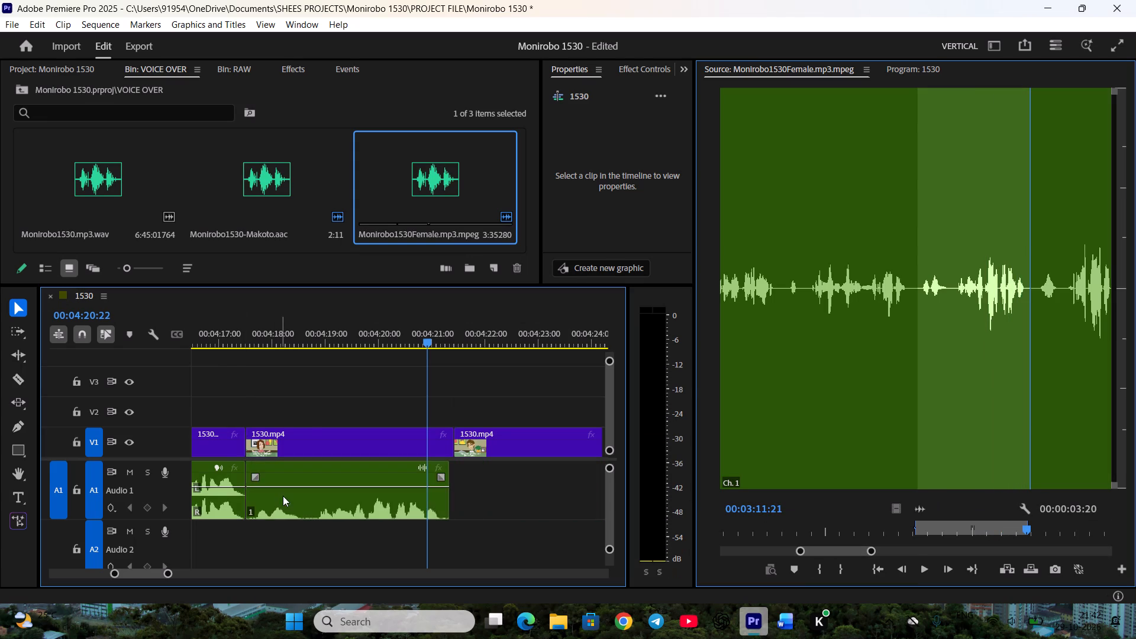
# Split Kanami's new audio at 00:04:18:15, trim the pause off the second piece's start, and close the gap.
pyautogui.moveTo(311, 345); pyautogui.dragTo(306, 351)
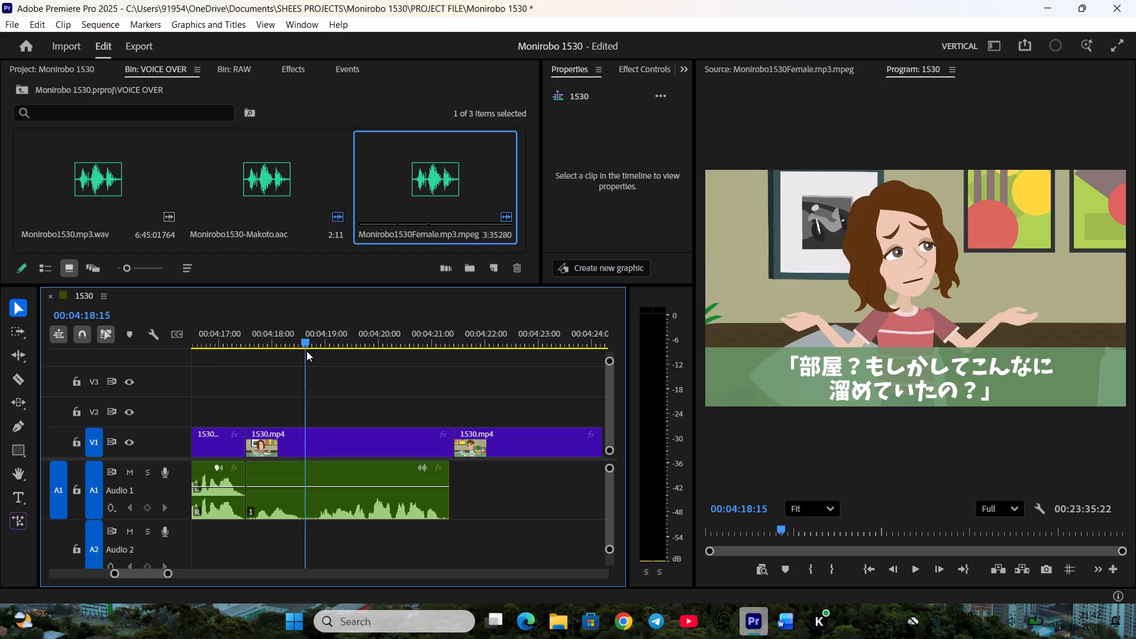
pyautogui.moveTo(306, 351); pyautogui.dragTo(306, 351)
pyautogui.click(330, 509)
pyautogui.press('c')
pyautogui.moveTo(309, 506); pyautogui.dragTo(317, 506)
pyautogui.moveTo(346, 506); pyautogui.dragTo(340, 508)
pyautogui.click(360, 530)
# Preview Kanami's tightened line and trim a few frames off the end of her audio.
pyautogui.press('space')
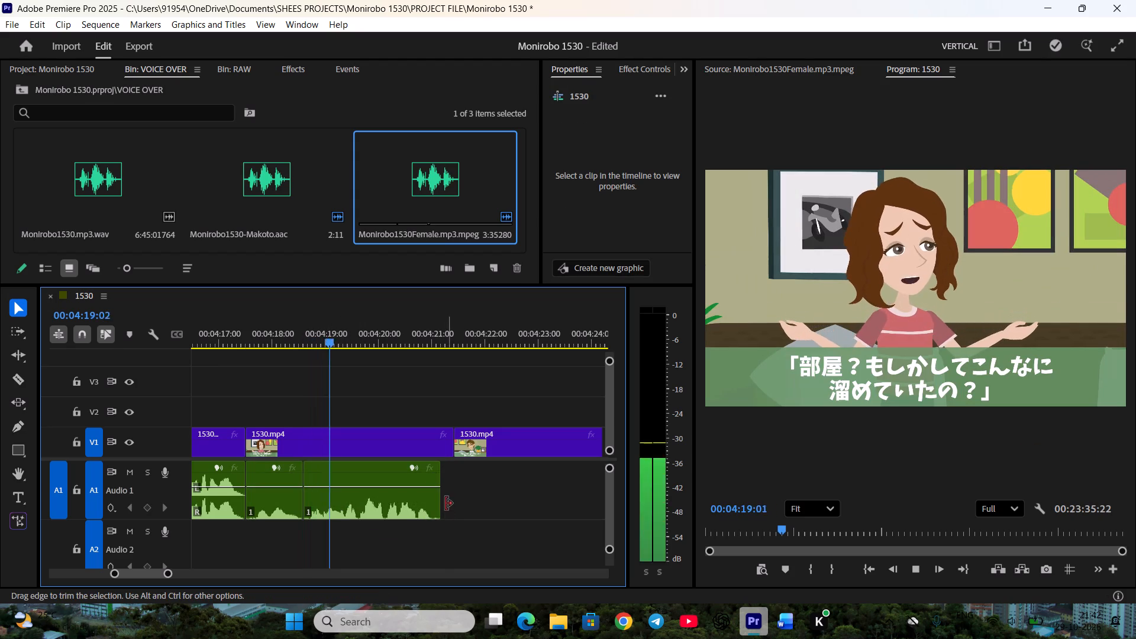
pyautogui.press('space')
pyautogui.click(445, 503)
pyautogui.click(463, 536)
pyautogui.press('space')
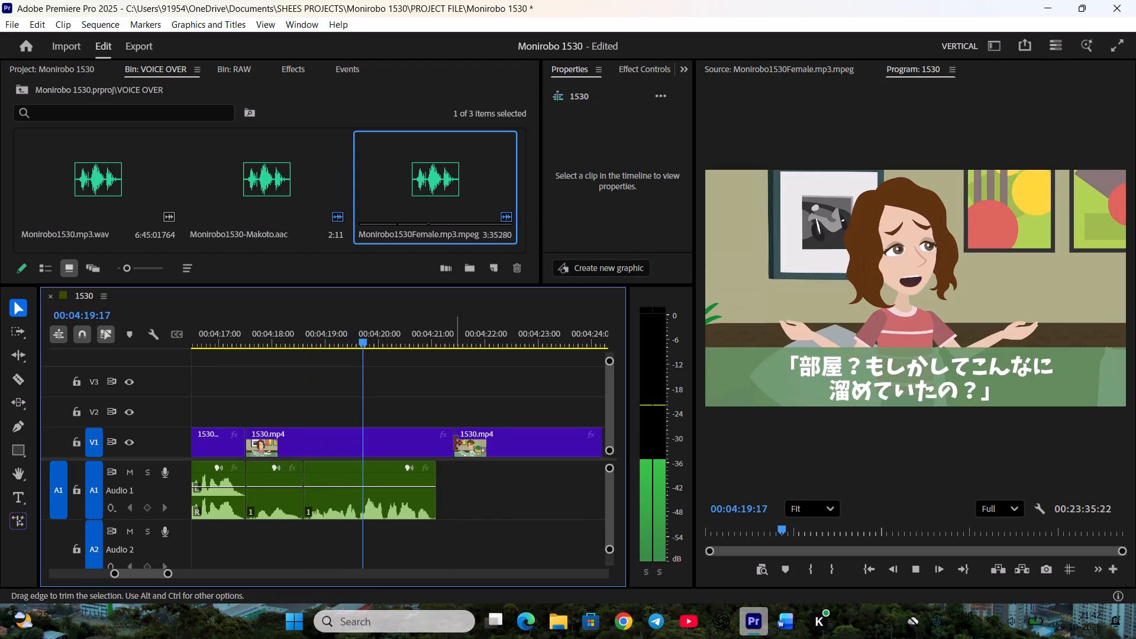
pyautogui.press('space')
# Trim the end of Kanami's shot to the end of her audio and ripple delete the gap before Makoto's next shot.
pyautogui.click(455, 443)
pyautogui.moveTo(452, 443); pyautogui.dragTo(418, 442)
pyautogui.moveTo(421, 443); pyautogui.dragTo(433, 444)
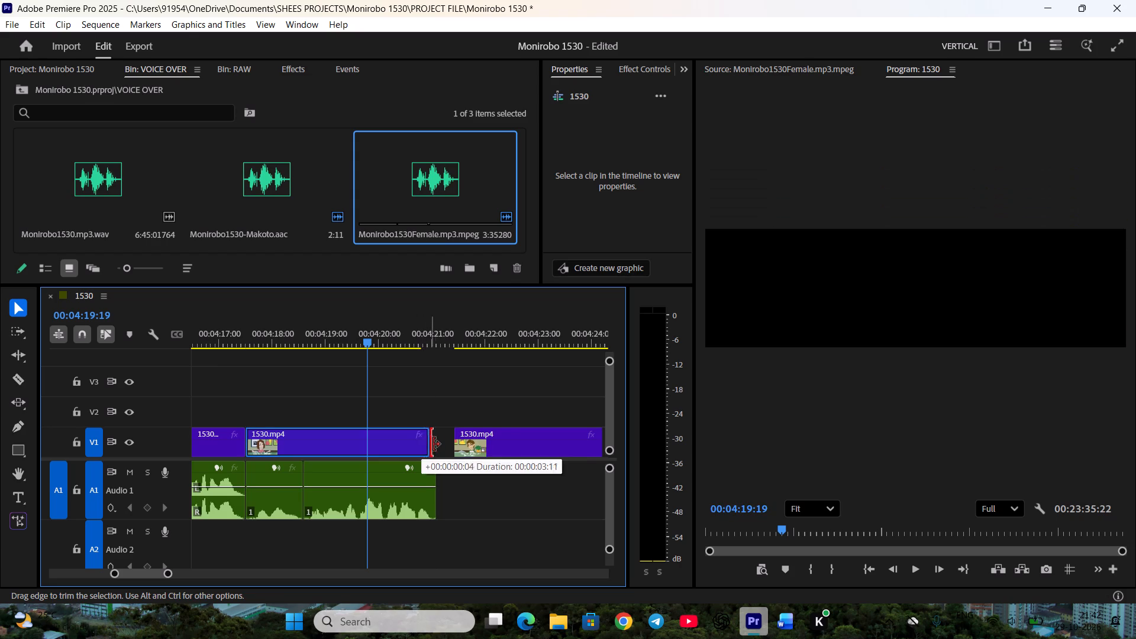
pyautogui.moveTo(433, 444); pyautogui.dragTo(435, 444)
pyautogui.scroll(-4, 370, 471)
pyautogui.press('space')
pyautogui.rightClick(359, 441)
pyautogui.click(383, 448)
pyautogui.scroll(-4, 385, 461)
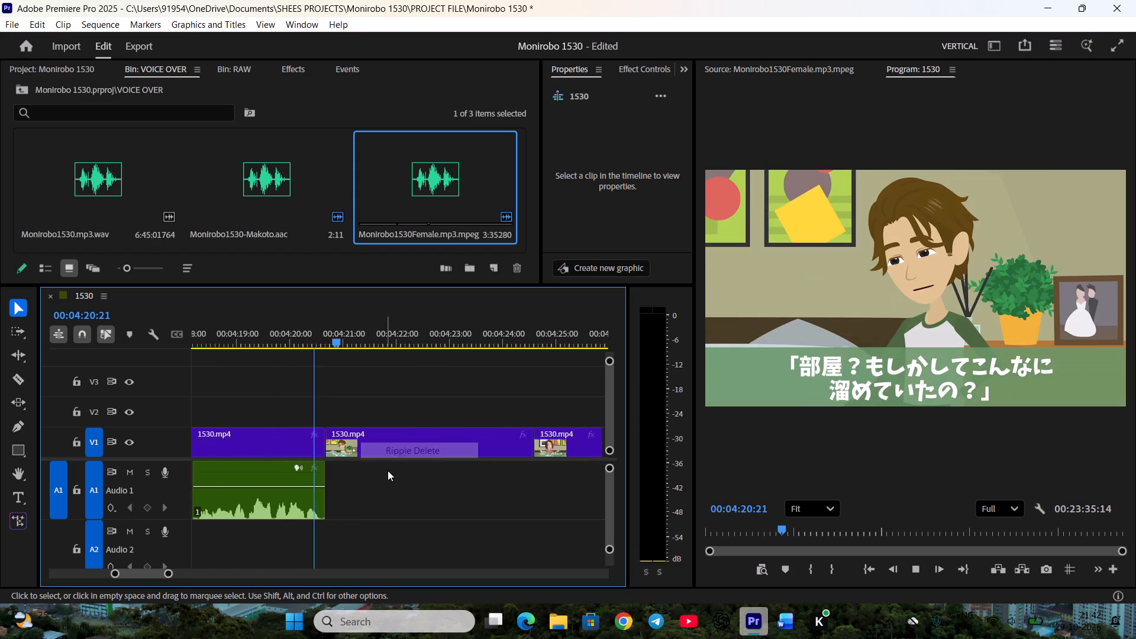
# Scrub through Makoto's next shot up to the start of Kanami's reply and save the project.
pyautogui.scroll(-1, 388, 470)
pyautogui.press('space')
pyautogui.moveTo(312, 333); pyautogui.dragTo(464, 350)
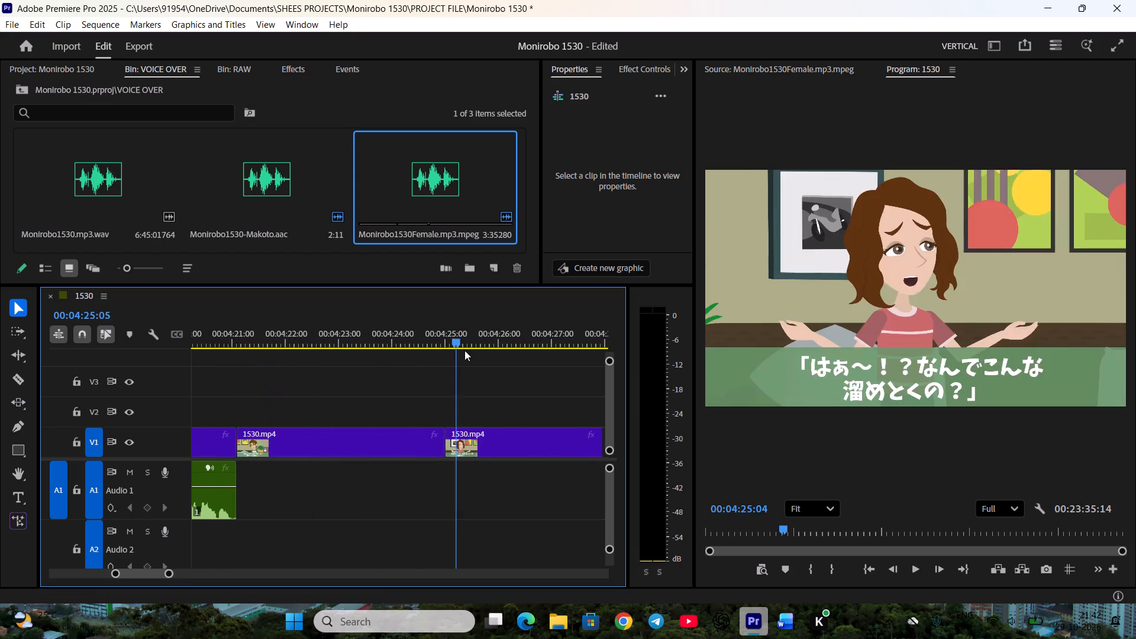
pyautogui.moveTo(464, 350); pyautogui.dragTo(413, 350)
pyautogui.hotkey('ctrl', 's')
# Mark Makoto's "That's right" line from 00:02:58:14 to 00:03:00:22 in Monirobo1530-Makoto.aac, checking the script, and place it on Audio 1 after Kanami's line.
pyautogui.doubleClick(296, 193)
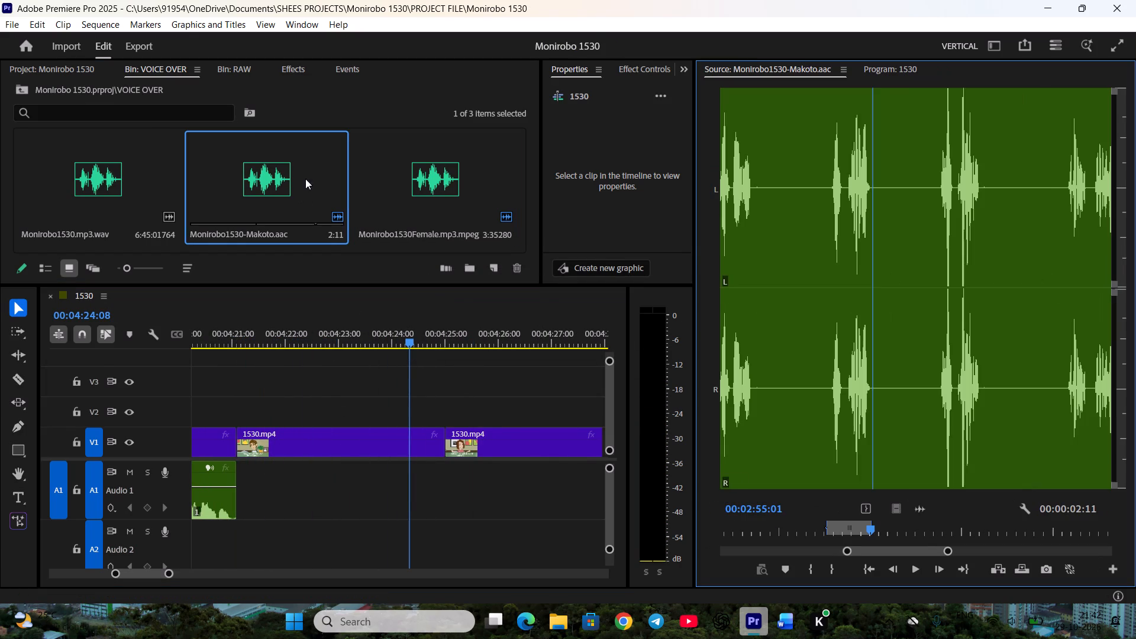
pyautogui.press('space')
pyautogui.click(939, 526)
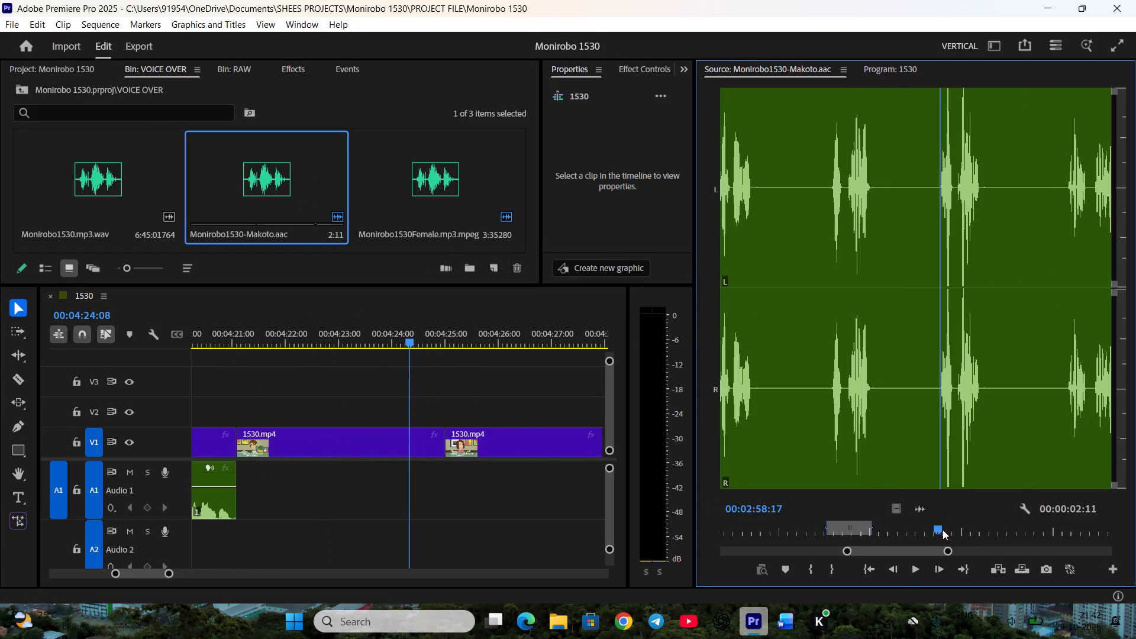
pyautogui.scroll(4, 943, 530)
pyautogui.scroll(-1, 943, 530)
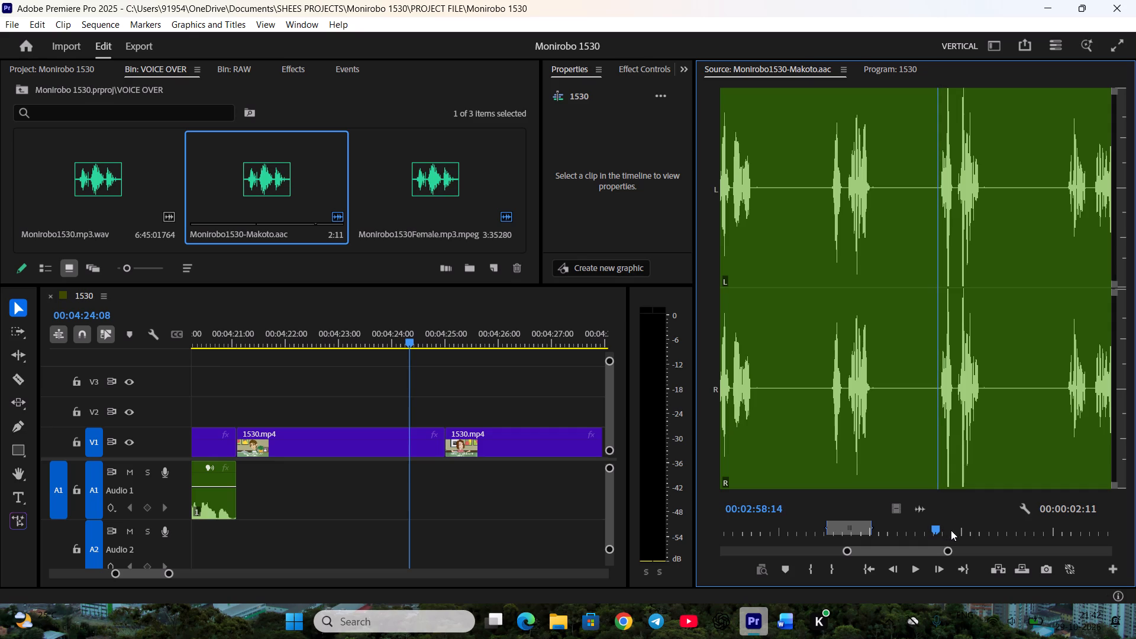
pyautogui.press('i')
pyautogui.press('space')
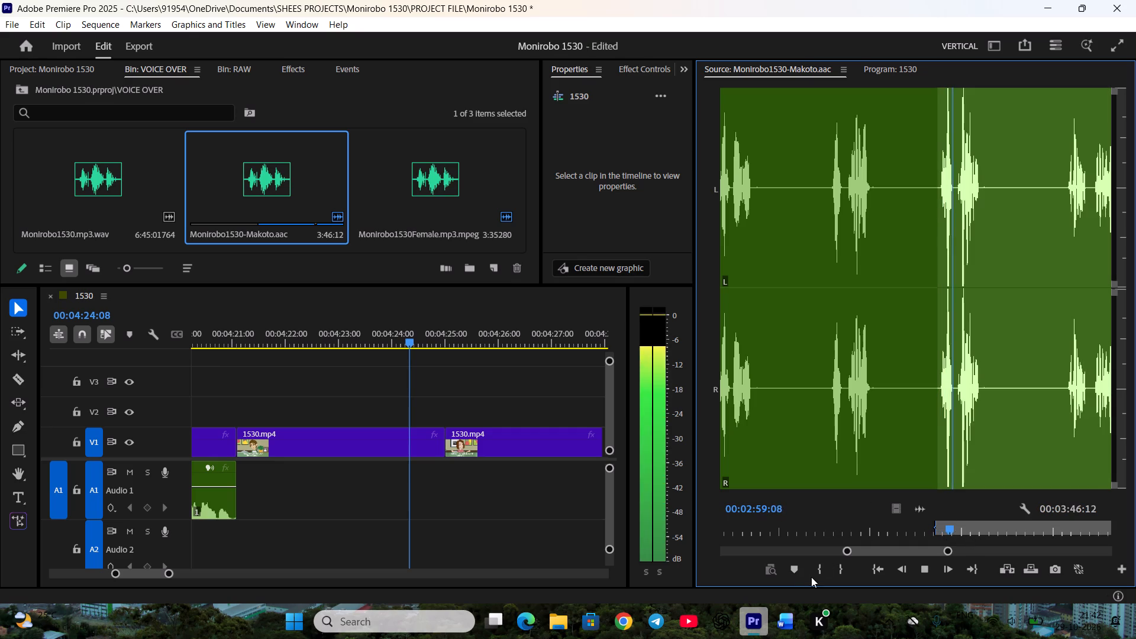
pyautogui.click(798, 618)
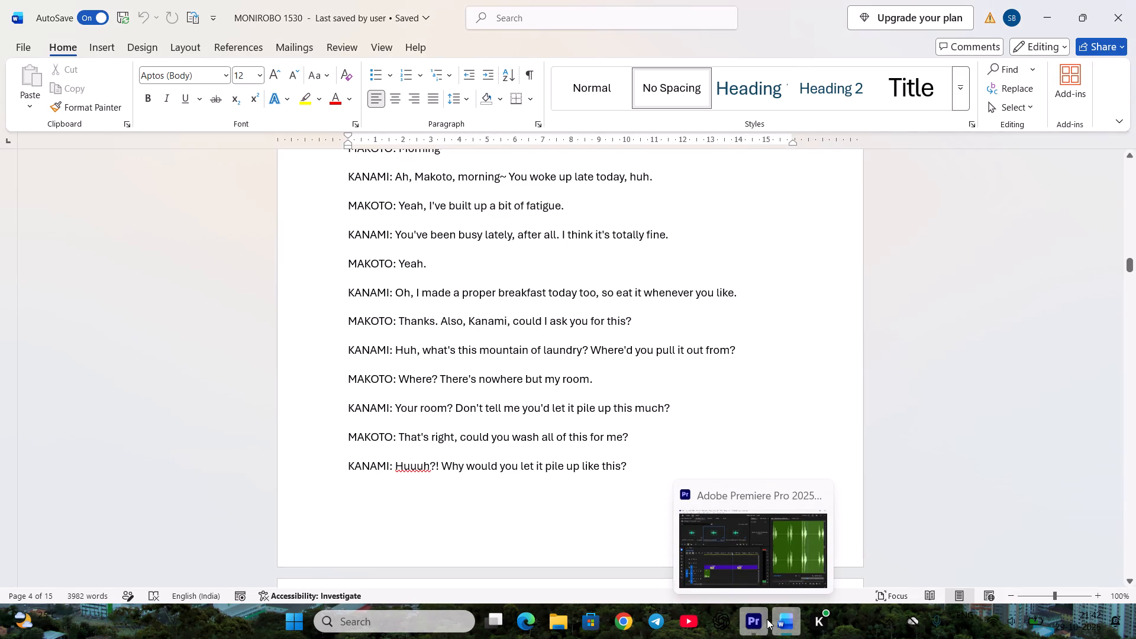
pyautogui.click(767, 619)
pyautogui.press('space')
pyautogui.scroll(14, 917, 522)
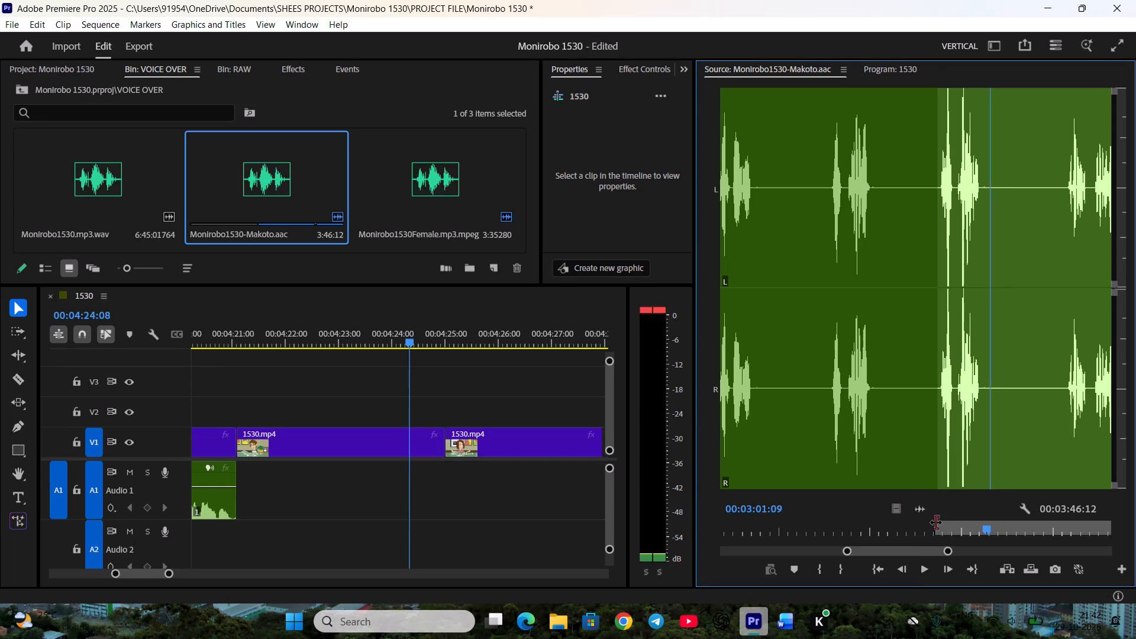
pyautogui.scroll(13, 936, 522)
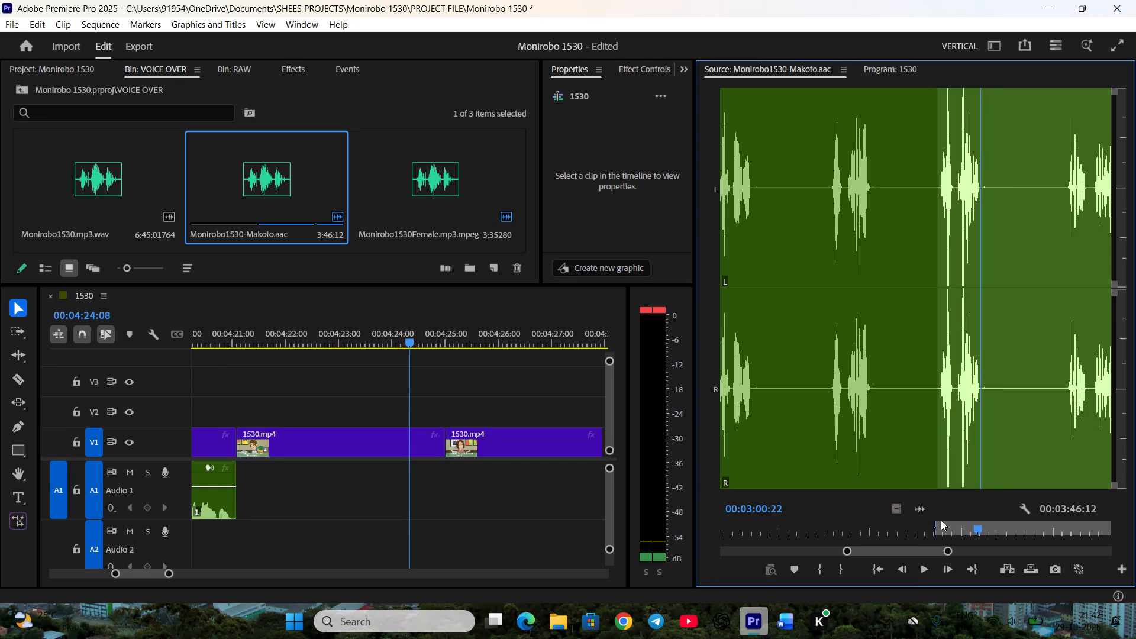
pyautogui.press('o')
pyautogui.moveTo(917, 508); pyautogui.dragTo(373, 490)
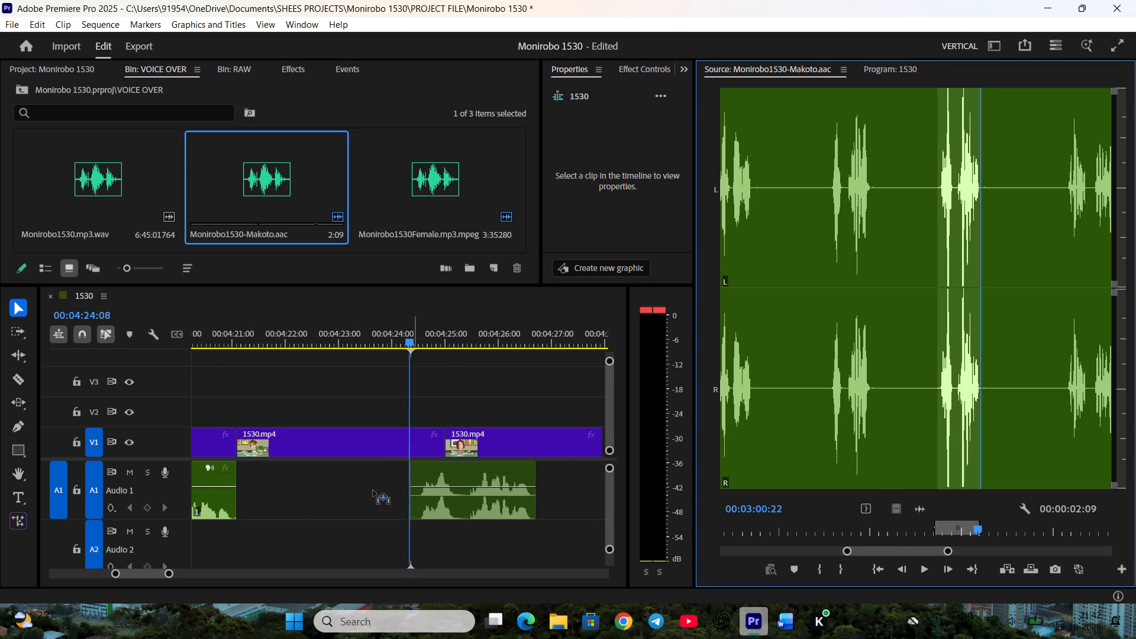
pyautogui.moveTo(373, 490); pyautogui.dragTo(240, 480)
# Trim a few frames off the start of Makoto's new audio, close the gap before it, and preview the line.
pyautogui.moveTo(240, 499); pyautogui.dragTo(247, 499)
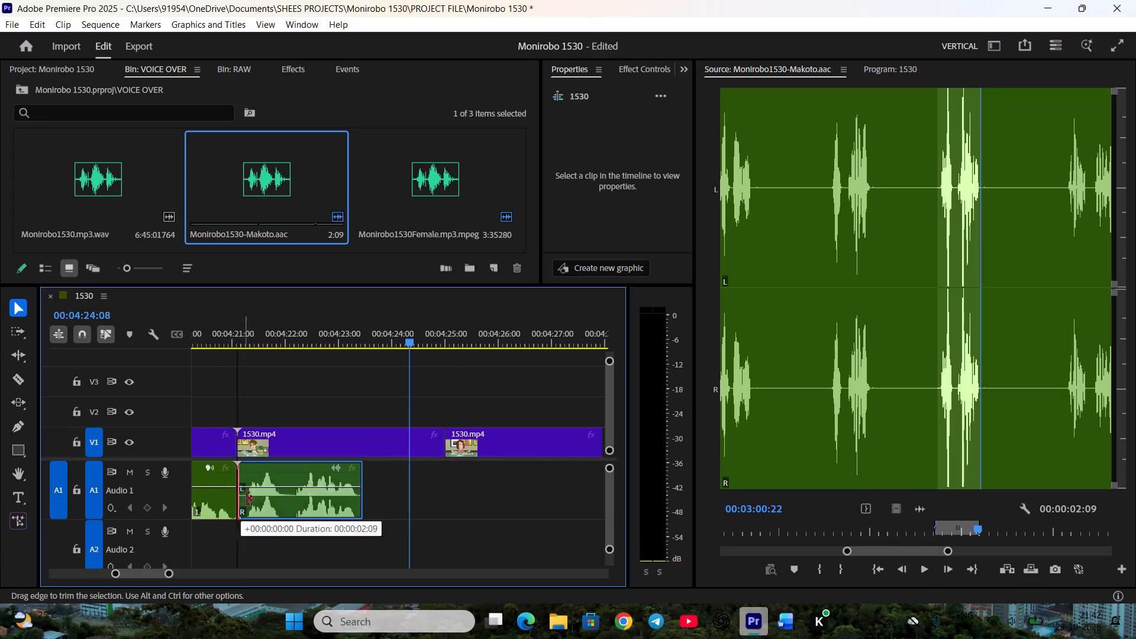
pyautogui.moveTo(247, 499); pyautogui.dragTo(248, 499)
pyautogui.moveTo(278, 506); pyautogui.dragTo(273, 505)
pyautogui.click(319, 518)
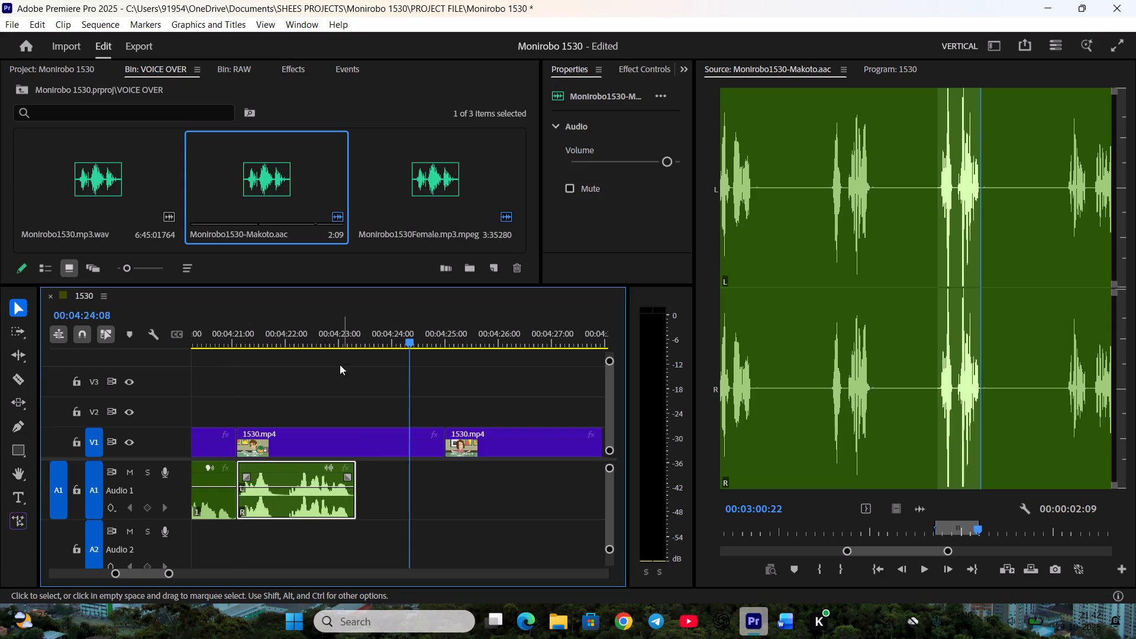
pyautogui.click(324, 338)
pyautogui.press('space')
pyautogui.click(354, 387)
pyautogui.click(421, 419)
pyautogui.press('space')
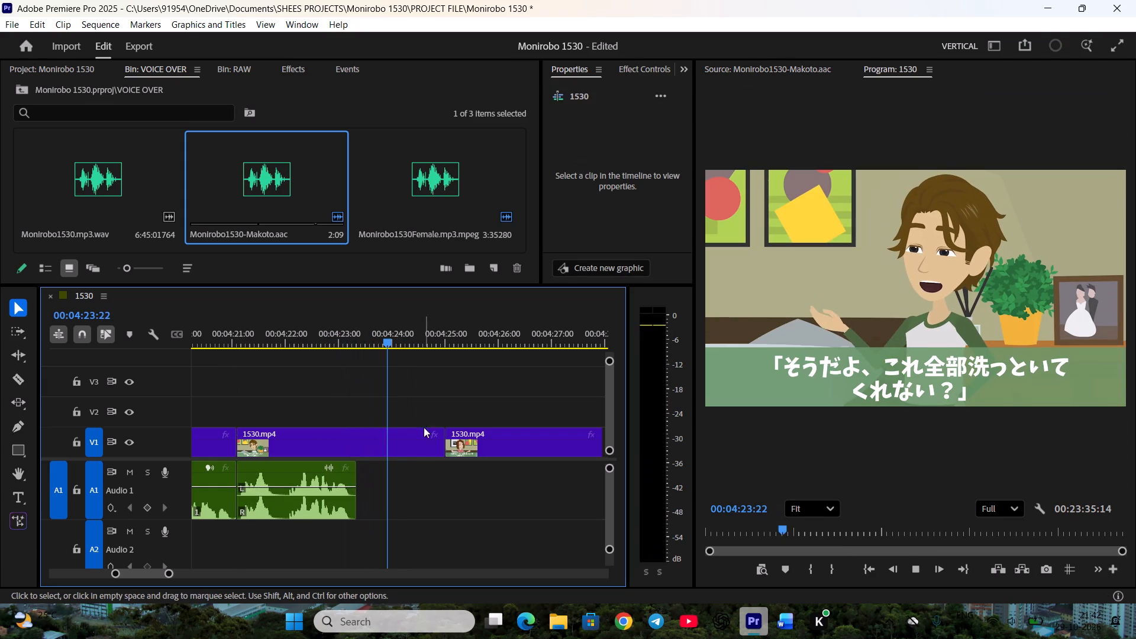
# Trim the end of Makoto's shot to the end of his audio and ripple delete the gap before Kanami's shot.
pyautogui.moveTo(439, 450); pyautogui.dragTo(348, 445)
pyautogui.rightClick(367, 439)
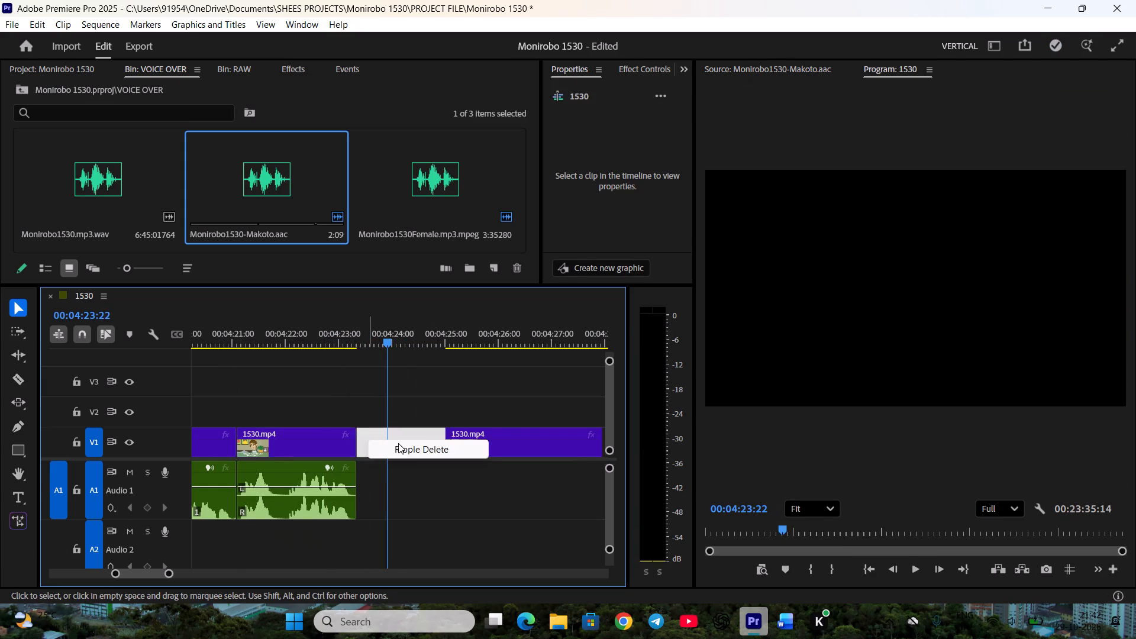
pyautogui.click(400, 444)
# Scrub through Kanami's next shot up to Makoto's following shot and save the project.
pyautogui.scroll(-4, 395, 452)
pyautogui.press('space')
pyautogui.moveTo(362, 330); pyautogui.dragTo(481, 365)
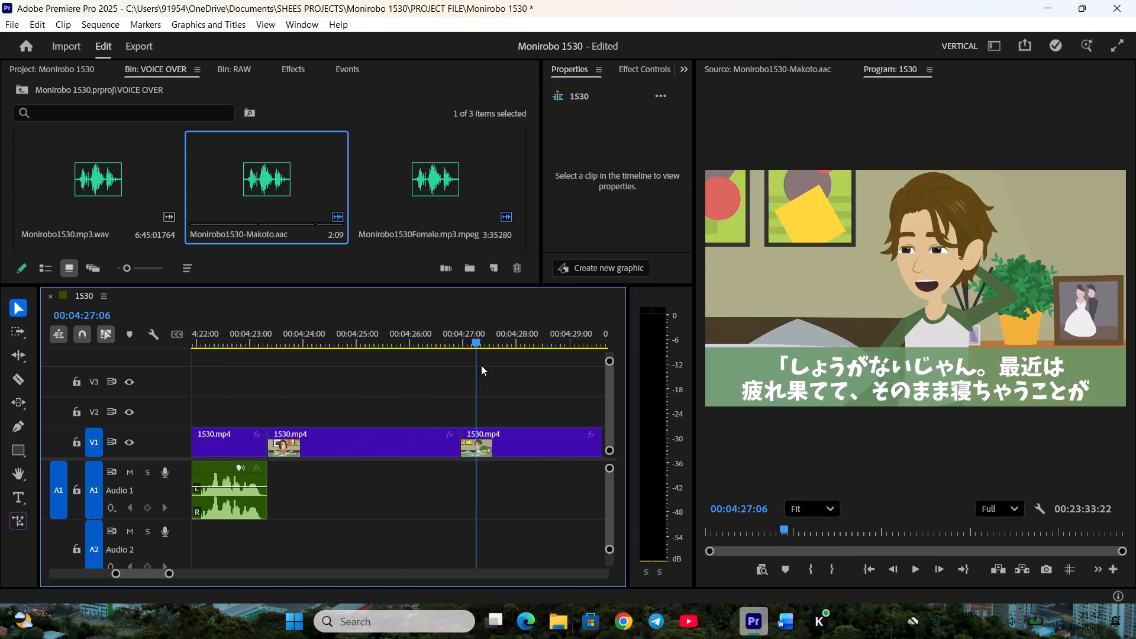
pyautogui.moveTo(481, 365); pyautogui.dragTo(428, 360)
pyautogui.hotkey('ctrl', 's')
# Mark Kanami's "Huuuh?!" line ending at 00:03:15:07 in Monirobo1530Female.mp3.mpeg, 00:00:03:07 long, checking the script, and place it on Audio 1 after Makoto's line.
pyautogui.doubleClick(446, 197)
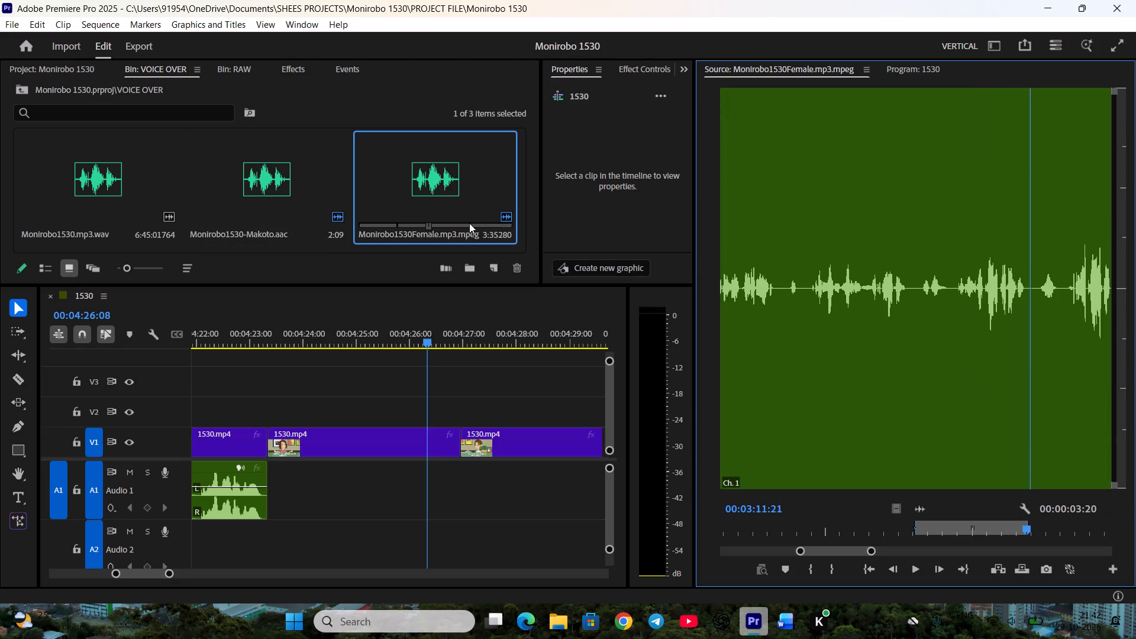
pyautogui.press('space')
pyautogui.press('space')
pyautogui.press('space')
pyautogui.press('space')
pyautogui.scroll(2, 1011, 514)
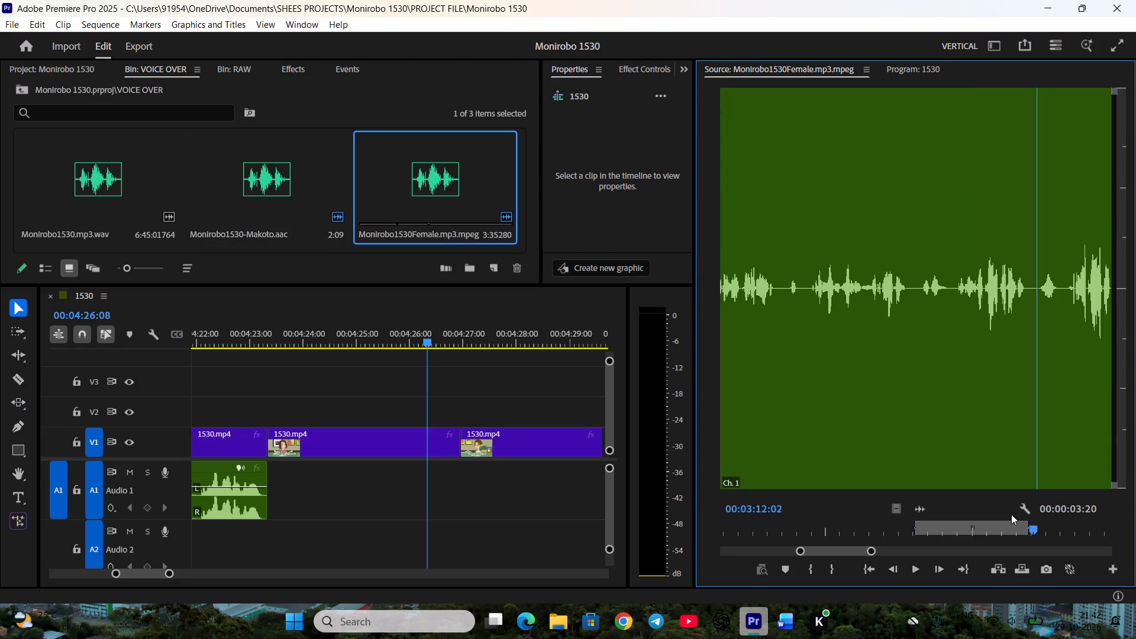
pyautogui.scroll(1, 1011, 514)
pyautogui.press('i')
pyautogui.press('space')
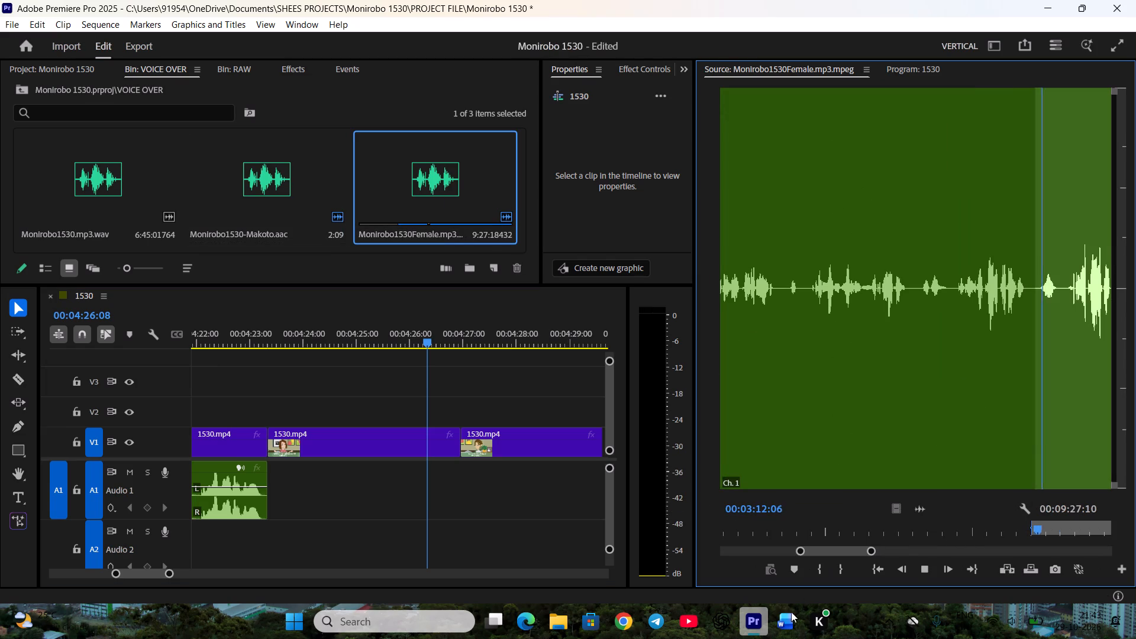
pyautogui.click(791, 613)
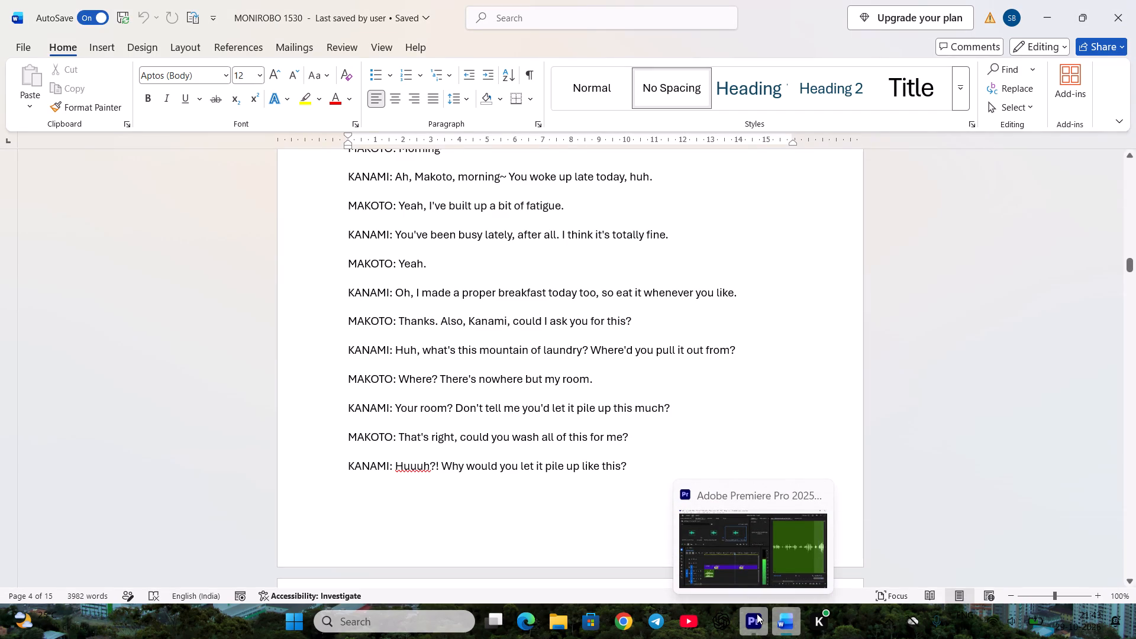
pyautogui.press('space')
pyautogui.press('space')
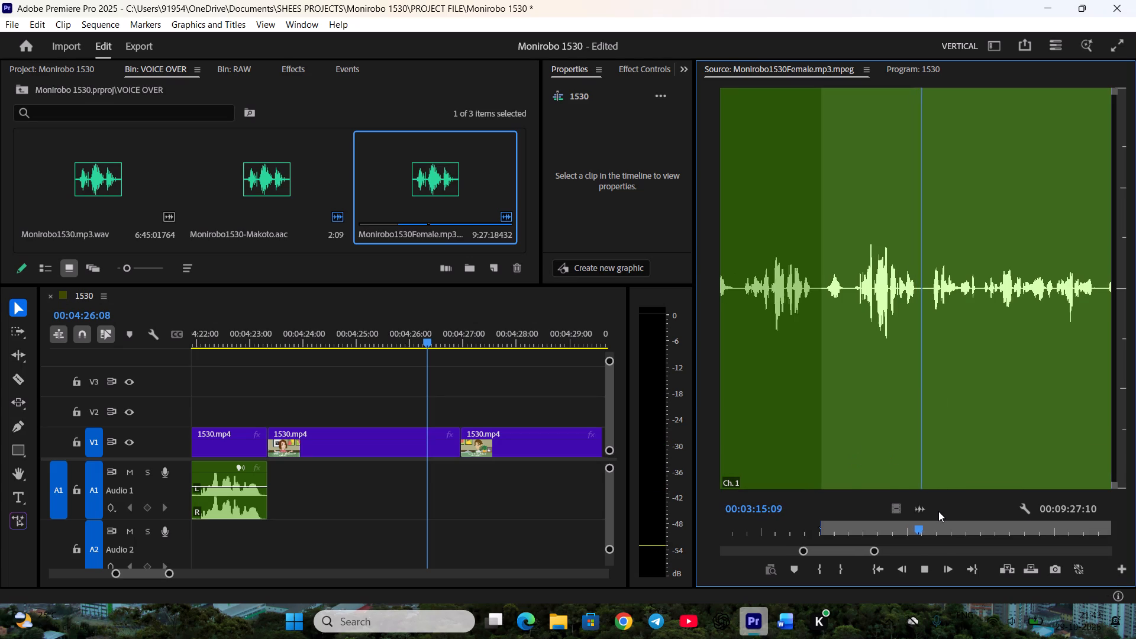
pyautogui.press('space')
pyautogui.scroll(4, 938, 513)
pyautogui.press('o')
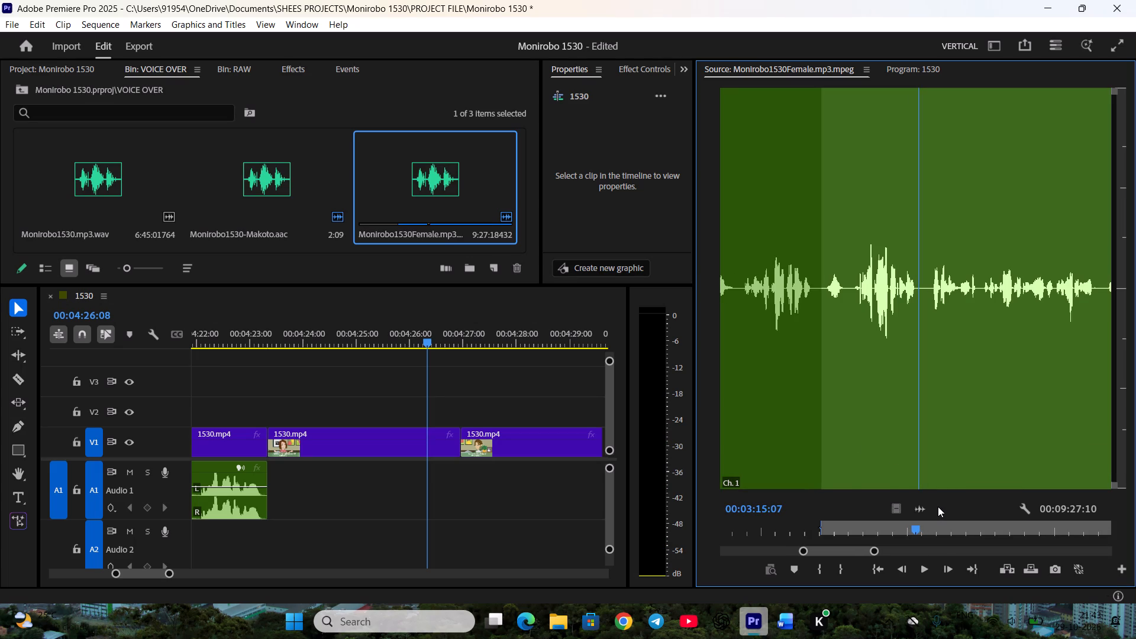
pyautogui.moveTo(917, 507); pyautogui.dragTo(267, 473)
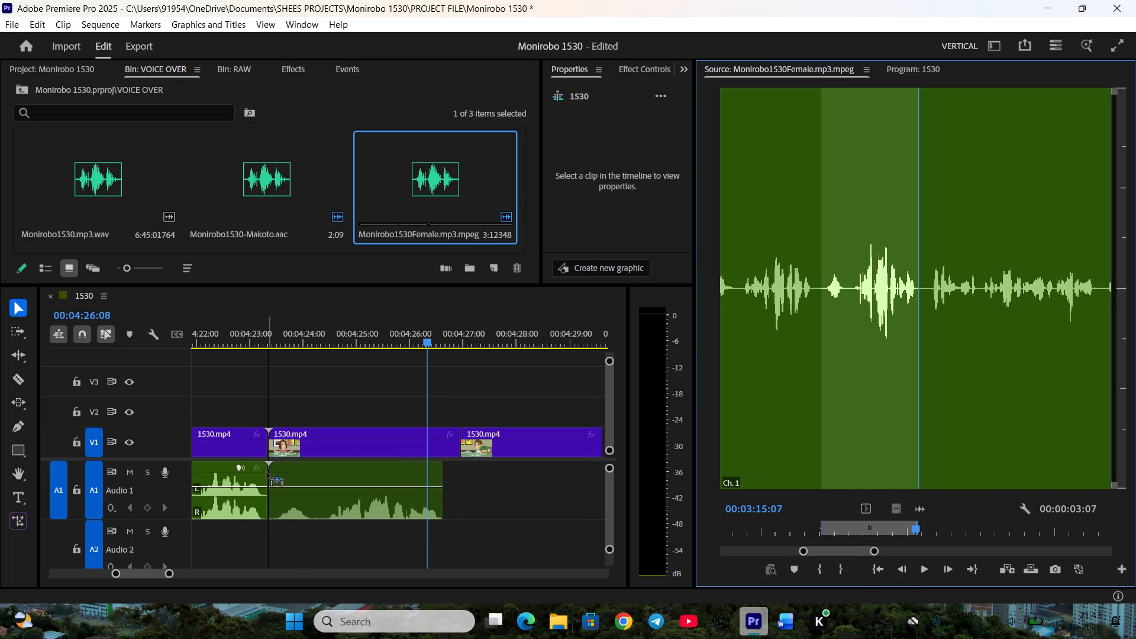
pyautogui.moveTo(267, 473); pyautogui.dragTo(267, 470)
# Preview Kanami's line, trim the end of her shot to the end of her audio, and ripple delete the gap before Makoto's shot.
pyautogui.click(283, 320)
pyautogui.press('space')
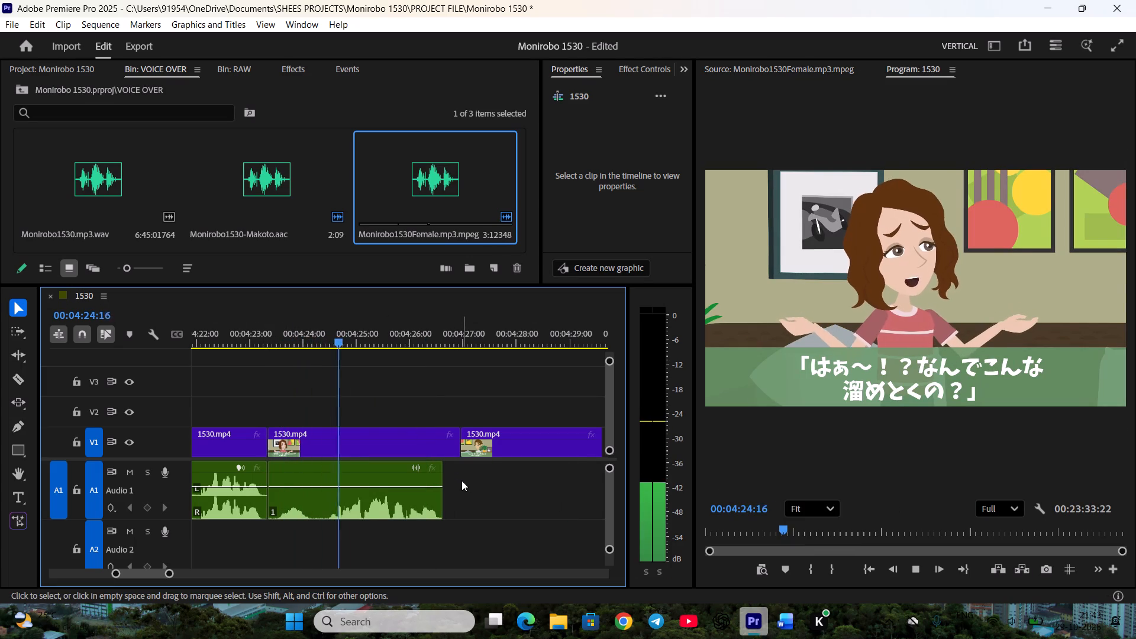
pyautogui.press('space')
pyautogui.moveTo(457, 449); pyautogui.dragTo(448, 449)
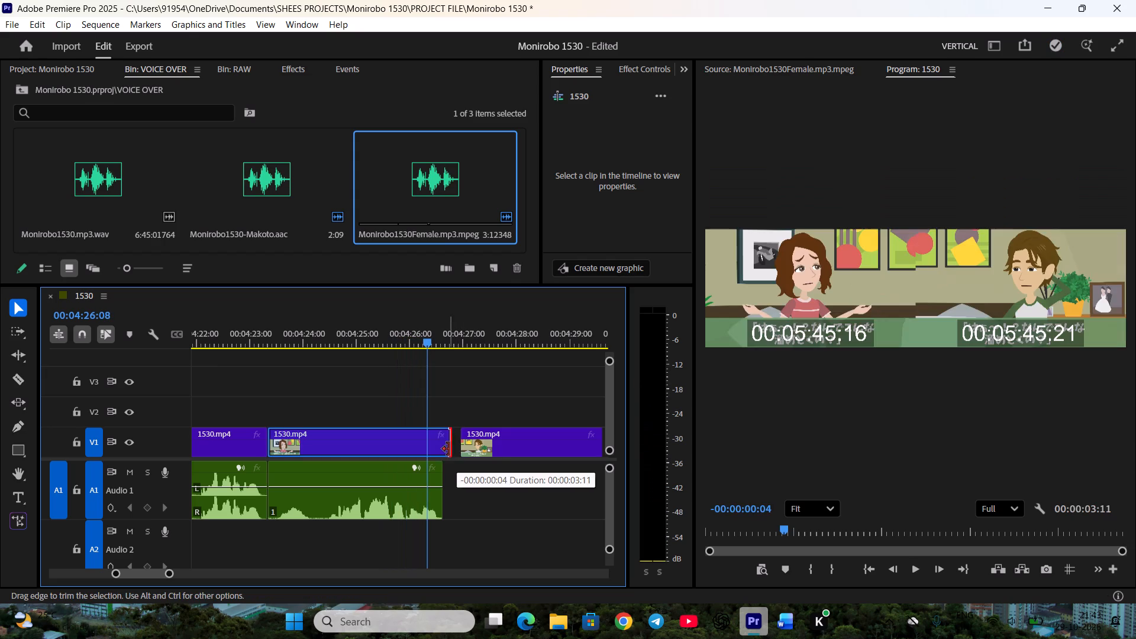
pyautogui.moveTo(448, 449); pyautogui.dragTo(439, 451)
pyautogui.scroll(-4, 396, 459)
pyautogui.press('space')
pyautogui.press('space')
pyautogui.rightClick(360, 435)
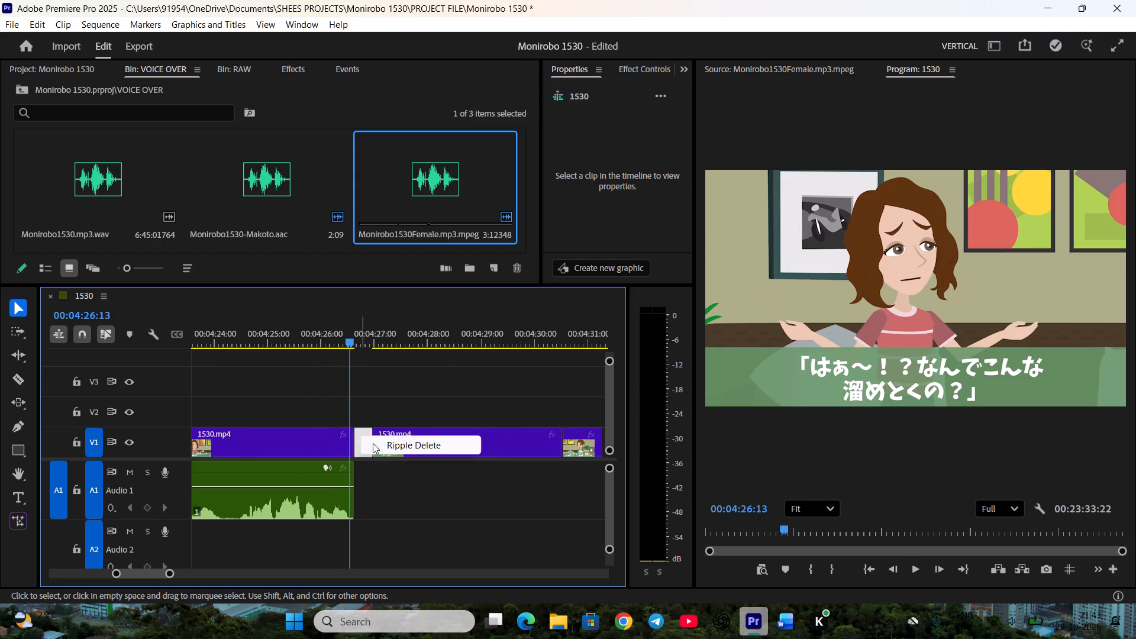
pyautogui.click(381, 444)
# Review Makoto's next two consecutive shots up to Kanami's following shot, zooming the timeline out, and save the project.
pyautogui.scroll(-4, 379, 454)
pyautogui.press('space')
pyautogui.scroll(-1, 376, 366)
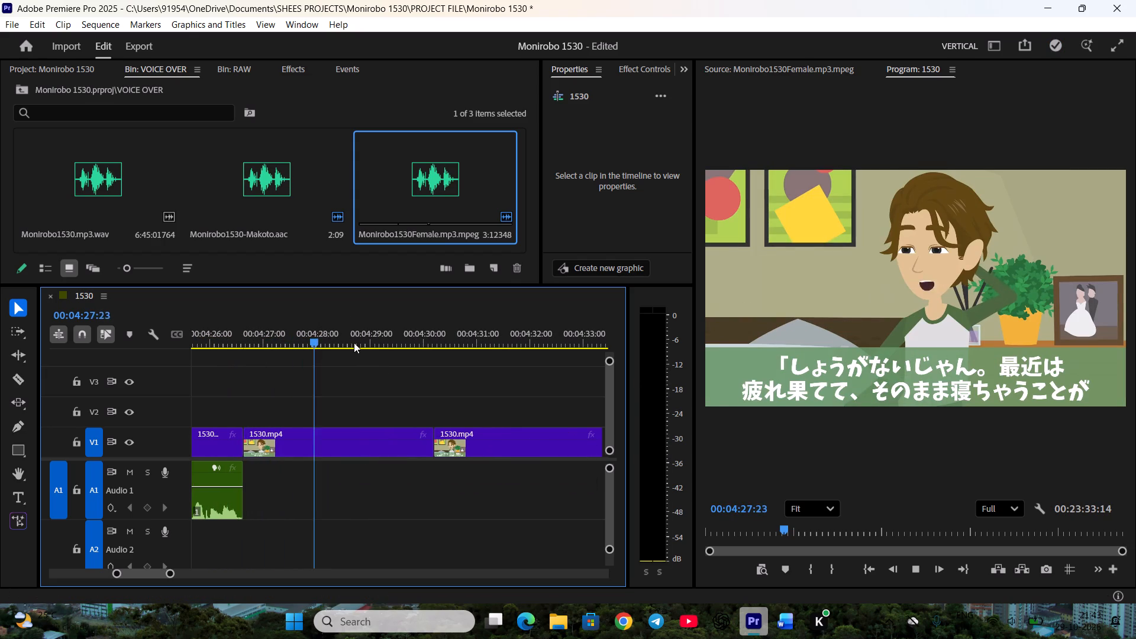
pyautogui.moveTo(354, 341); pyautogui.dragTo(424, 359)
pyautogui.hotkey('ctrl', 's')
pyautogui.press('space')
pyautogui.scroll(-1, 424, 360)
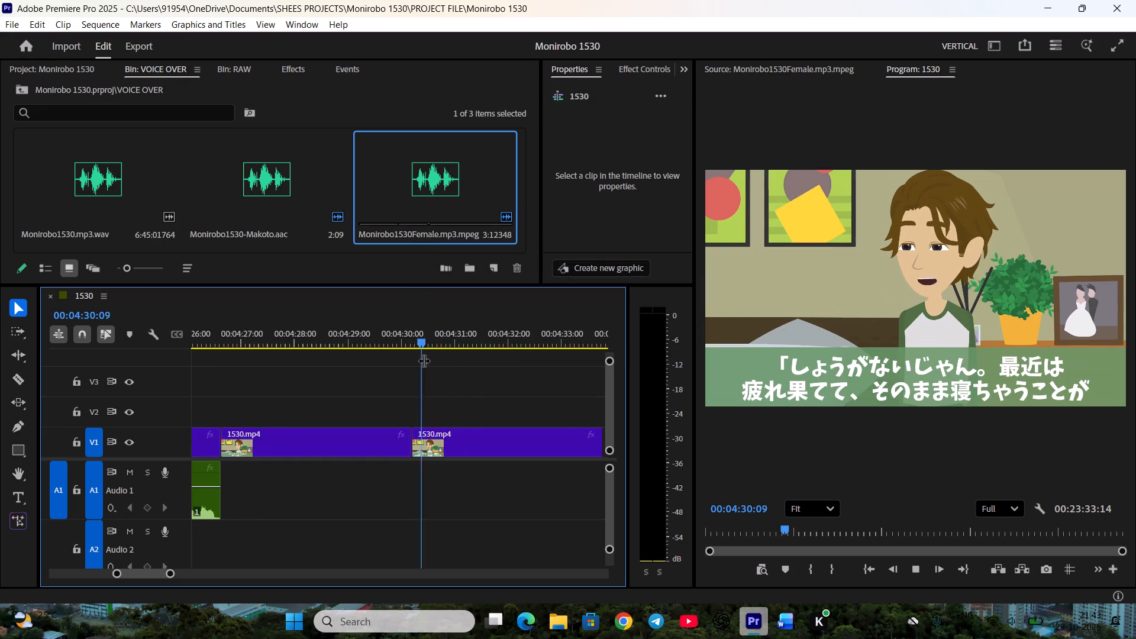
pyautogui.press('-')
pyautogui.scroll(-3, 424, 366)
pyautogui.moveTo(411, 327); pyautogui.dragTo(478, 346)
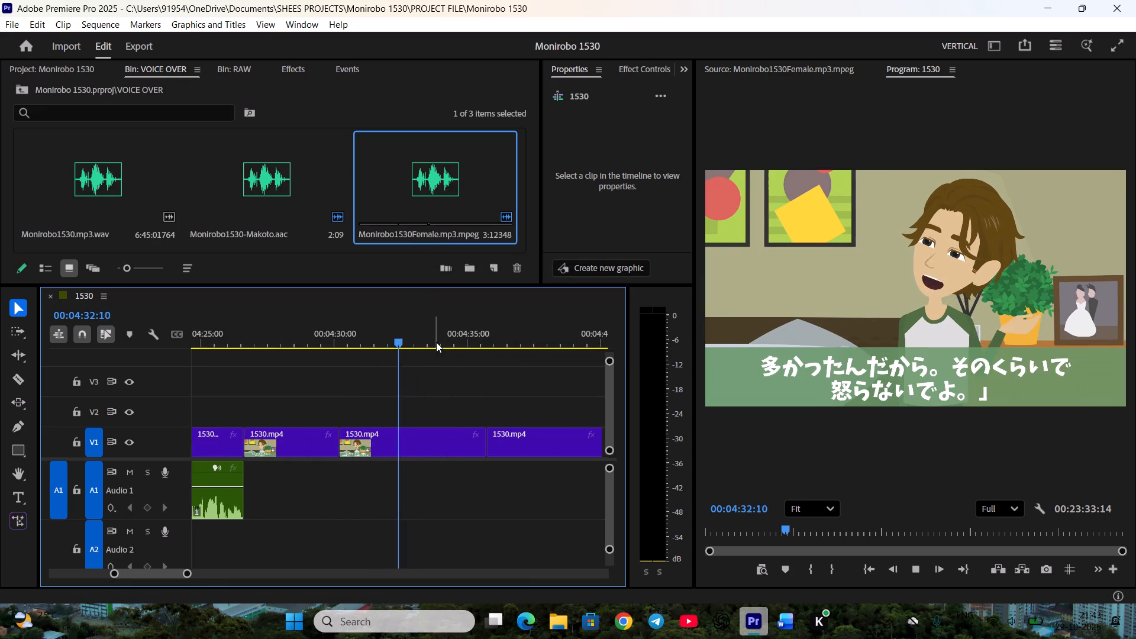
pyautogui.moveTo(454, 342); pyautogui.dragTo(475, 351)
pyautogui.hotkey('ctrl', 's')
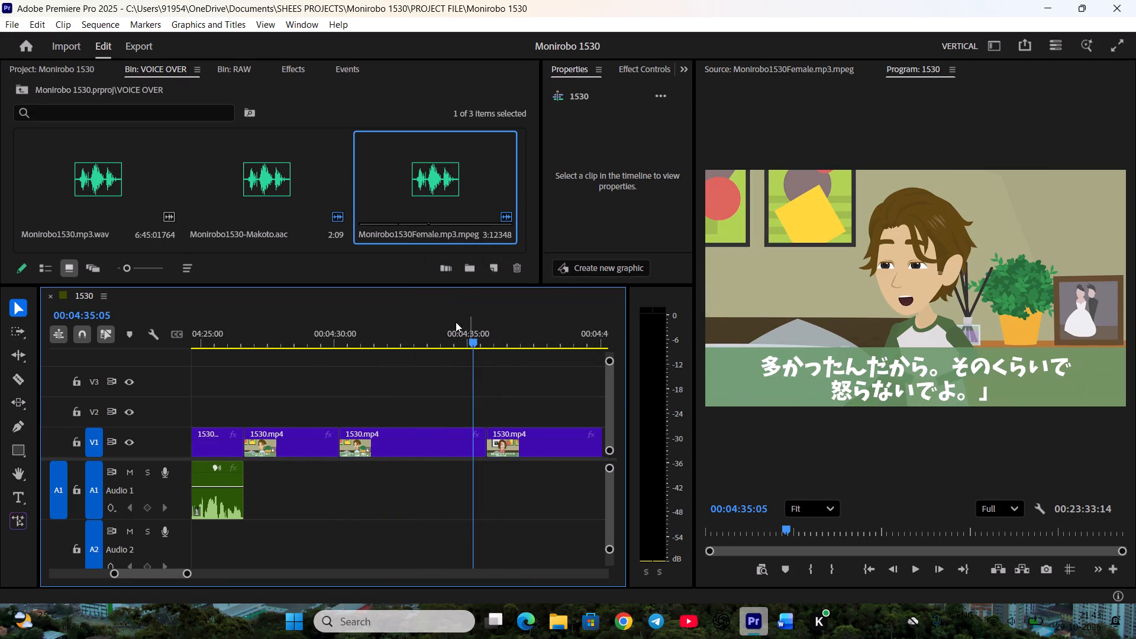
# Set the In point of Makoto's next line at 00:03:05:09 in Monirobo1530-Makoto.aac and play it, checking the script.
pyautogui.doubleClick(263, 183)
pyautogui.press('space')
pyautogui.press('space')
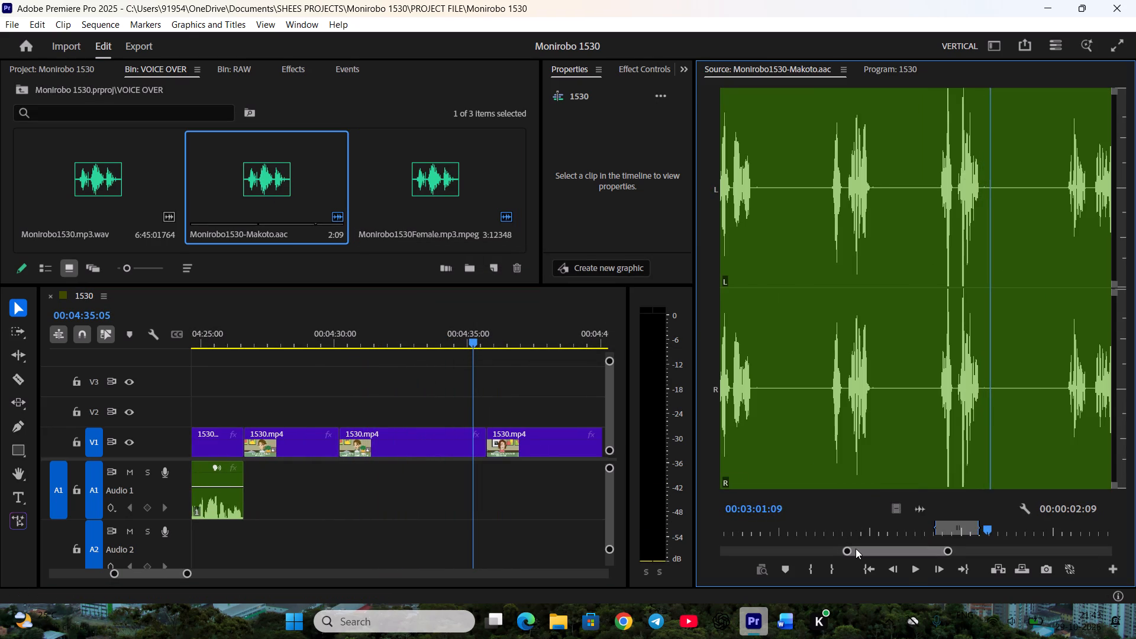
pyautogui.moveTo(857, 548); pyautogui.dragTo(866, 547)
pyautogui.click(826, 530)
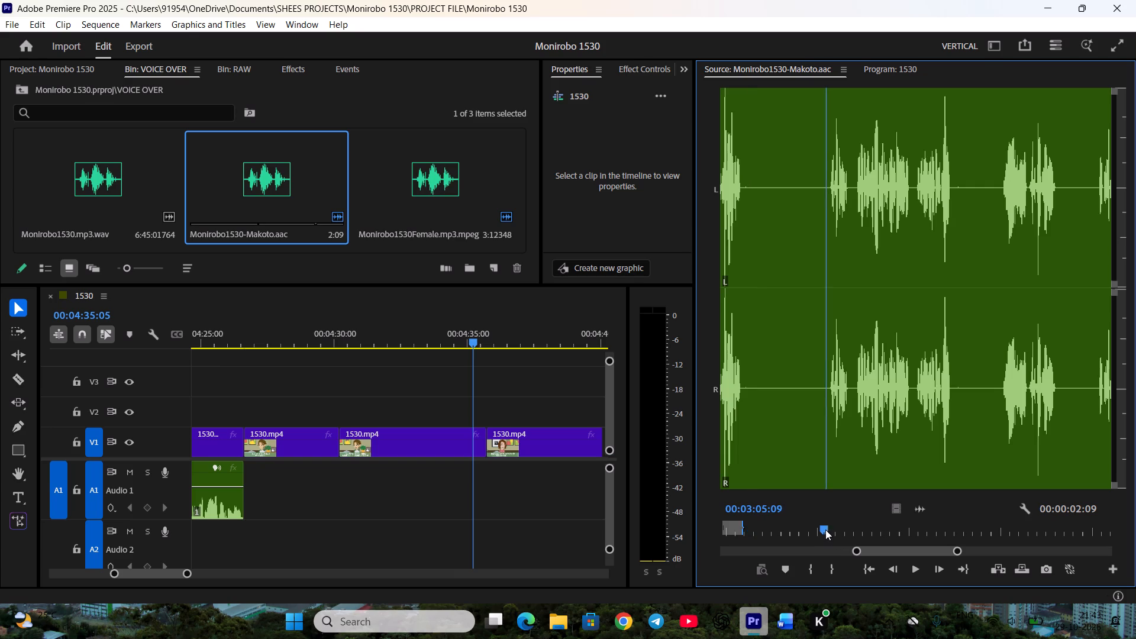
pyautogui.scroll(-2, 827, 533)
pyautogui.press('i')
pyautogui.press('space')
pyautogui.click(786, 619)
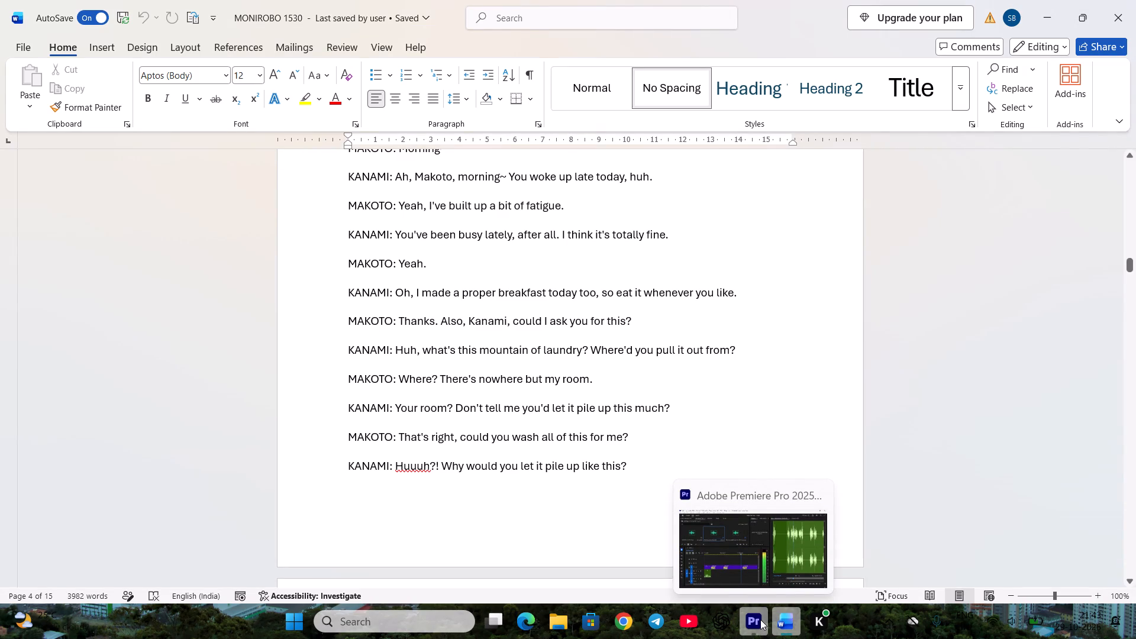
pyautogui.click(760, 619)
pyautogui.press('space')
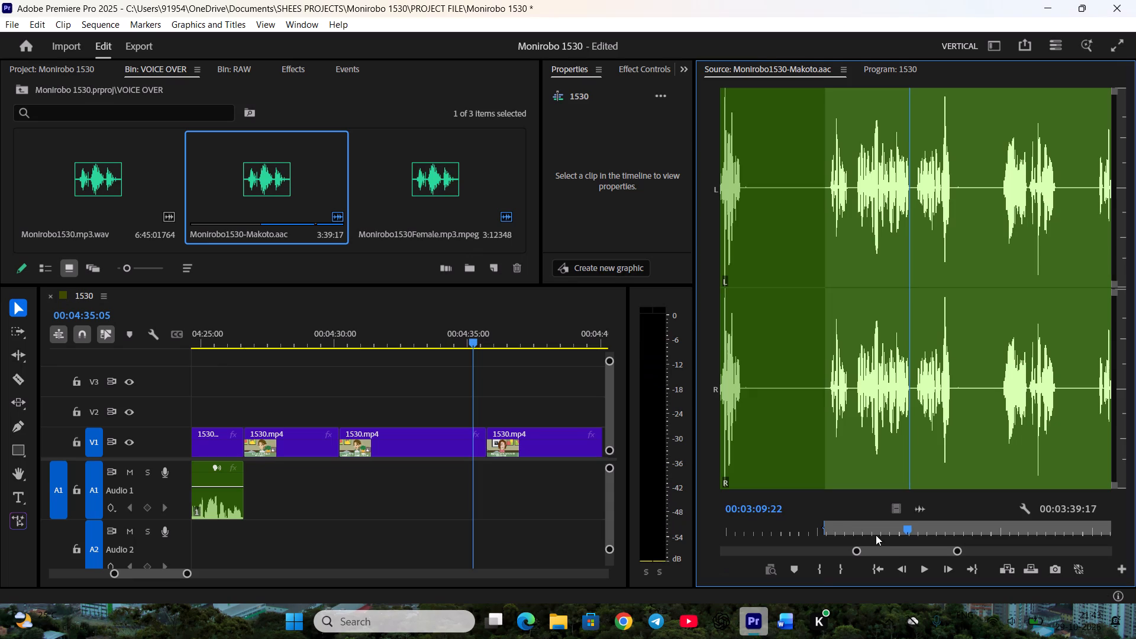
# Switch to the script in Word, find Makoto's "It can't be helped" line, and compare it with the recording as it plays.
pyautogui.click(786, 624)
pyautogui.scroll(-5, 688, 514)
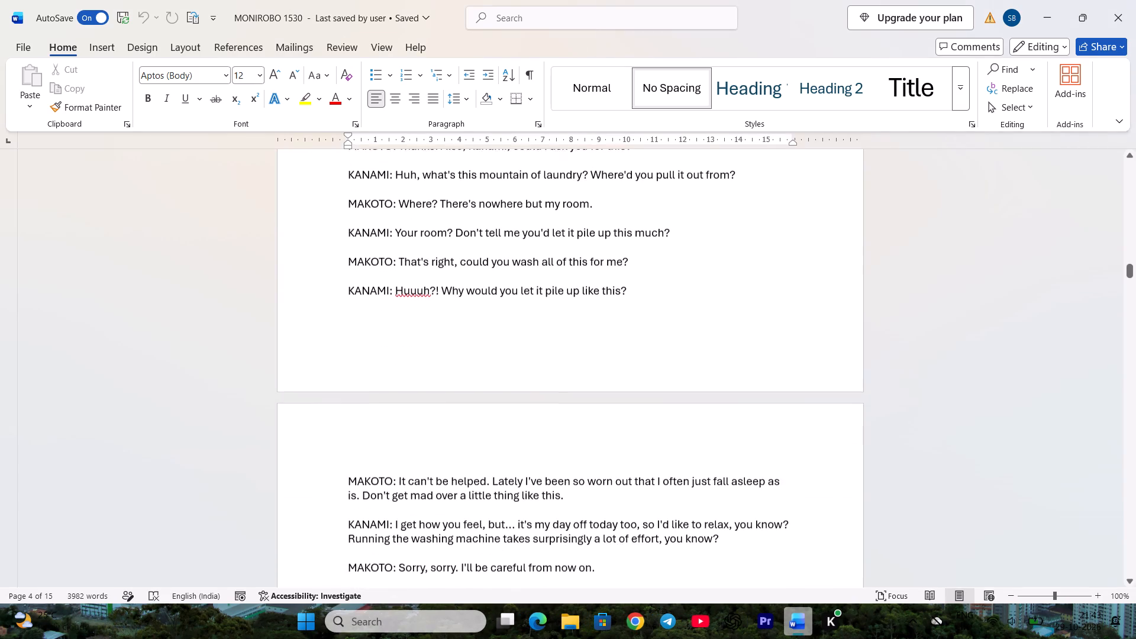
pyautogui.scroll(-6, 686, 499)
pyautogui.click(582, 472)
pyautogui.scroll(-2, 582, 468)
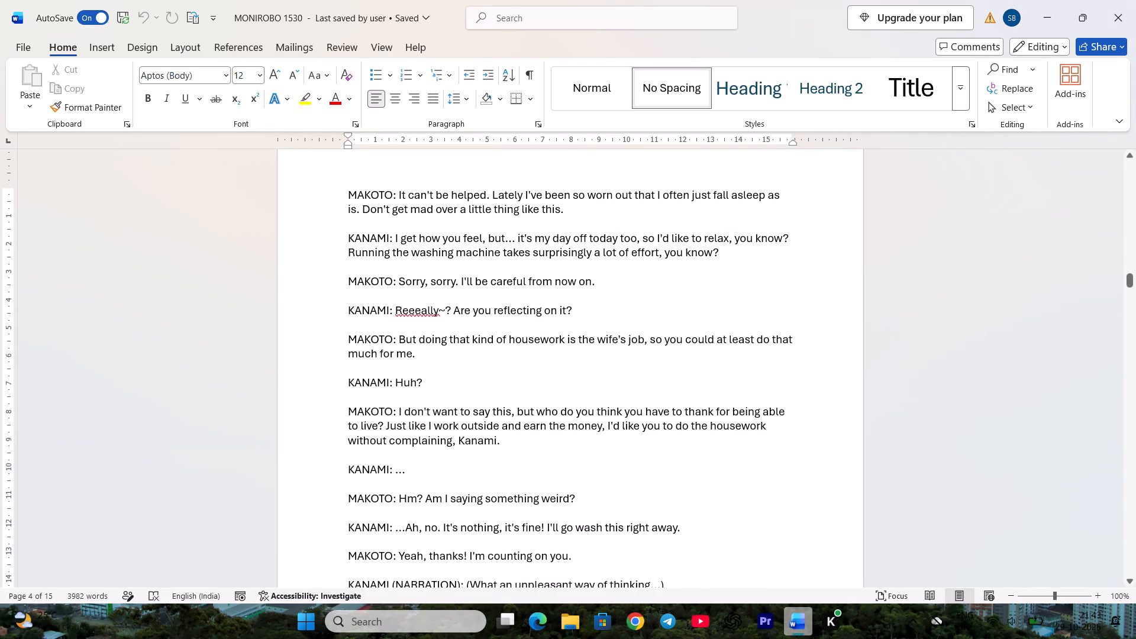
pyautogui.click(763, 623)
pyautogui.press('space')
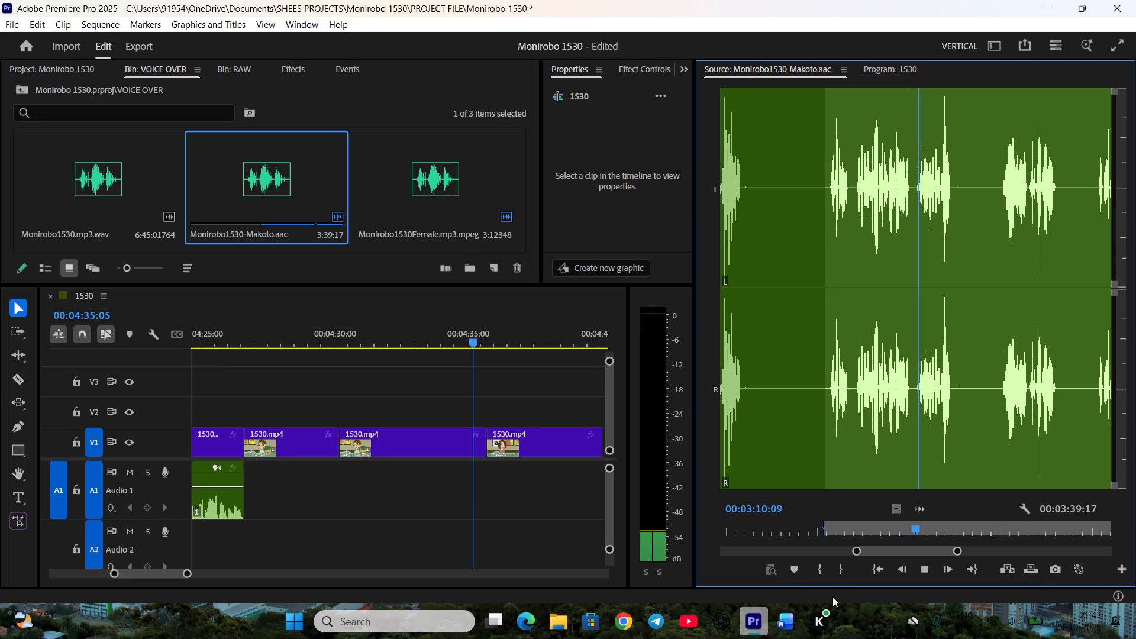
pyautogui.click(788, 619)
pyautogui.moveTo(785, 620); pyautogui.dragTo(779, 620)
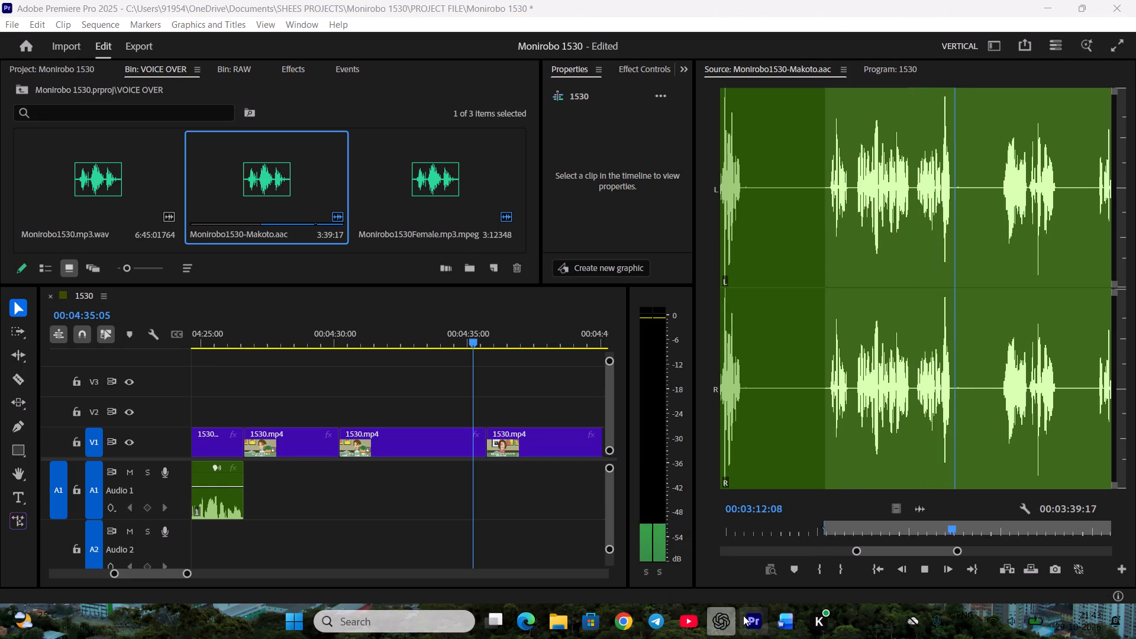
pyautogui.click(774, 619)
pyautogui.click(757, 619)
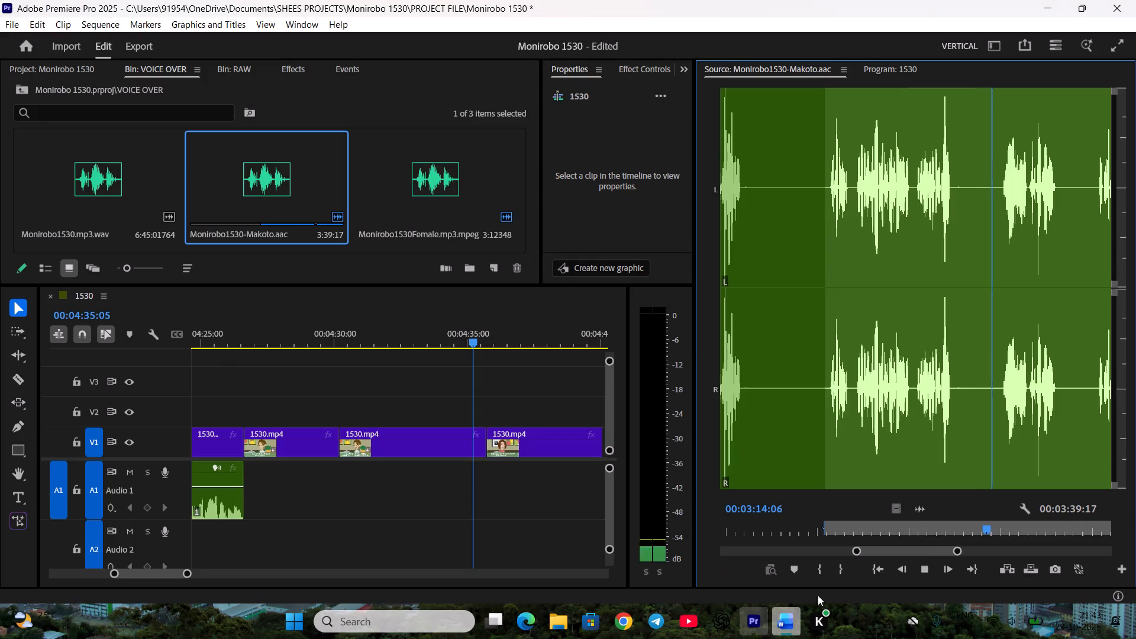
# Set the Out point of Makoto's "It can't be helped" line at 00:03:12:05 and place the 00:00:06:22 clip on Audio 1 after Kanami's line.
pyautogui.press('space')
pyautogui.click(911, 533)
pyautogui.press('space')
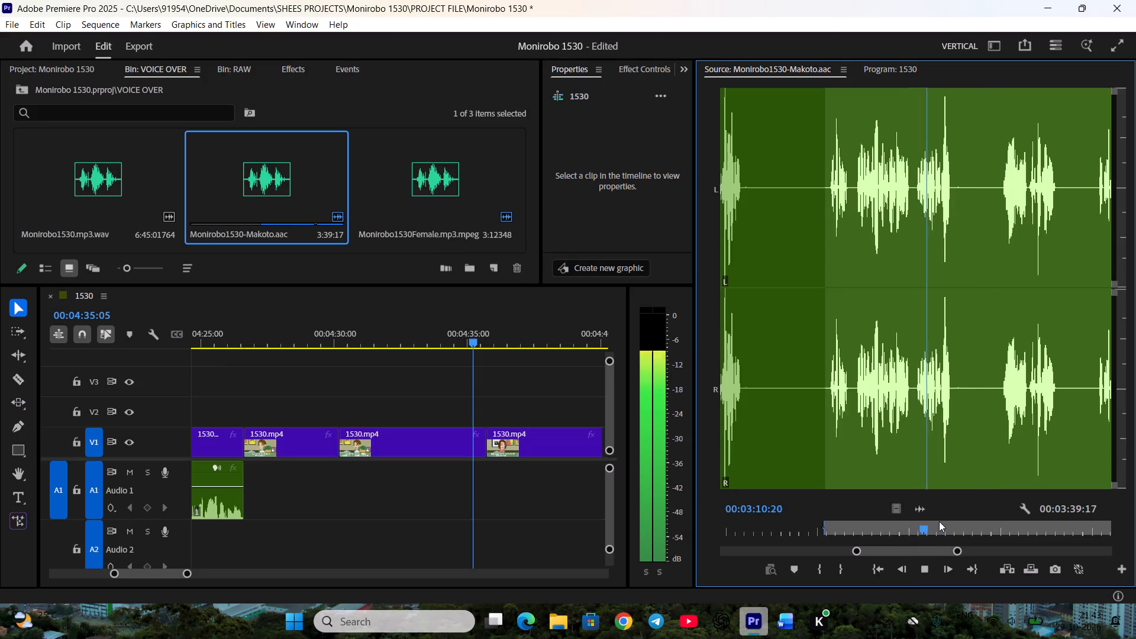
pyautogui.press('space')
pyautogui.scroll(1, 939, 520)
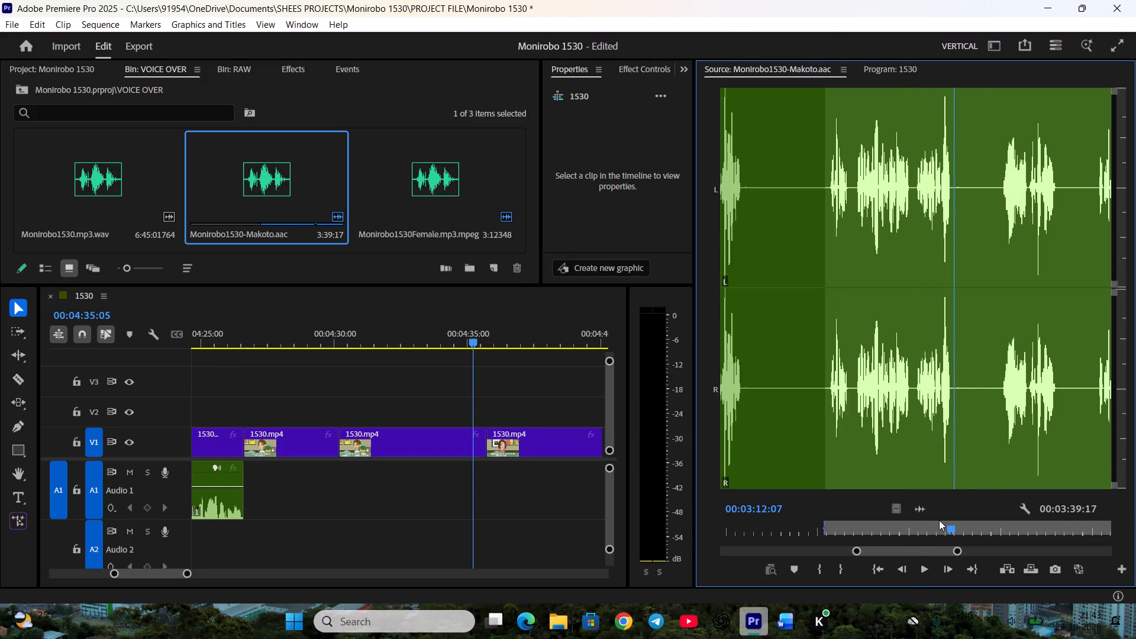
pyautogui.scroll(2, 939, 520)
pyautogui.press('o')
pyautogui.moveTo(919, 508); pyautogui.dragTo(440, 495)
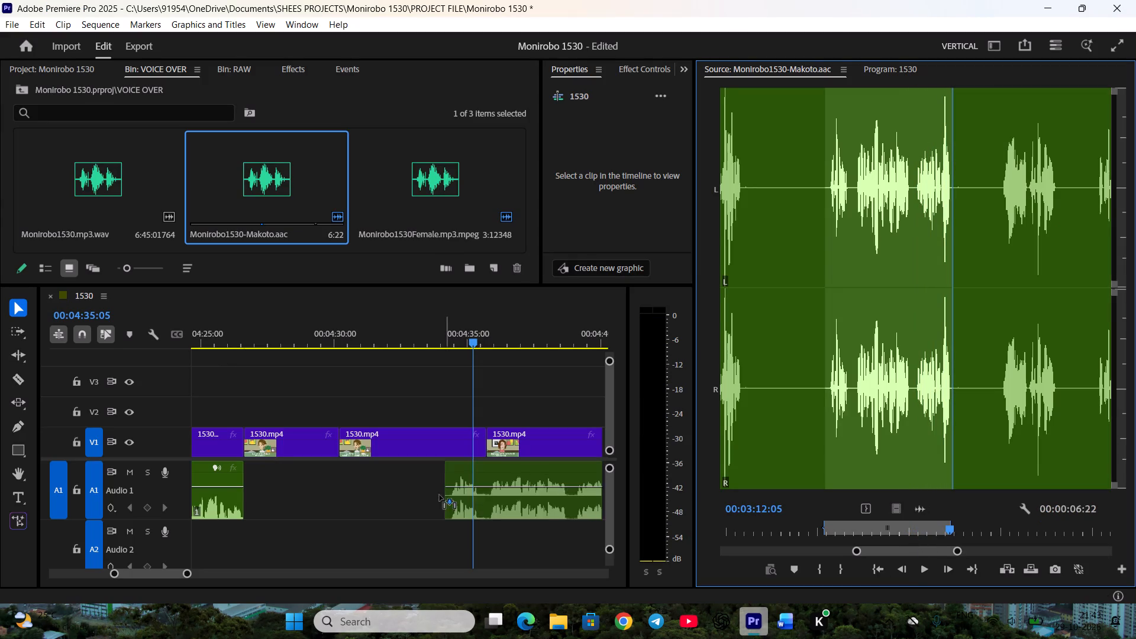
pyautogui.moveTo(440, 495); pyautogui.dragTo(246, 489)
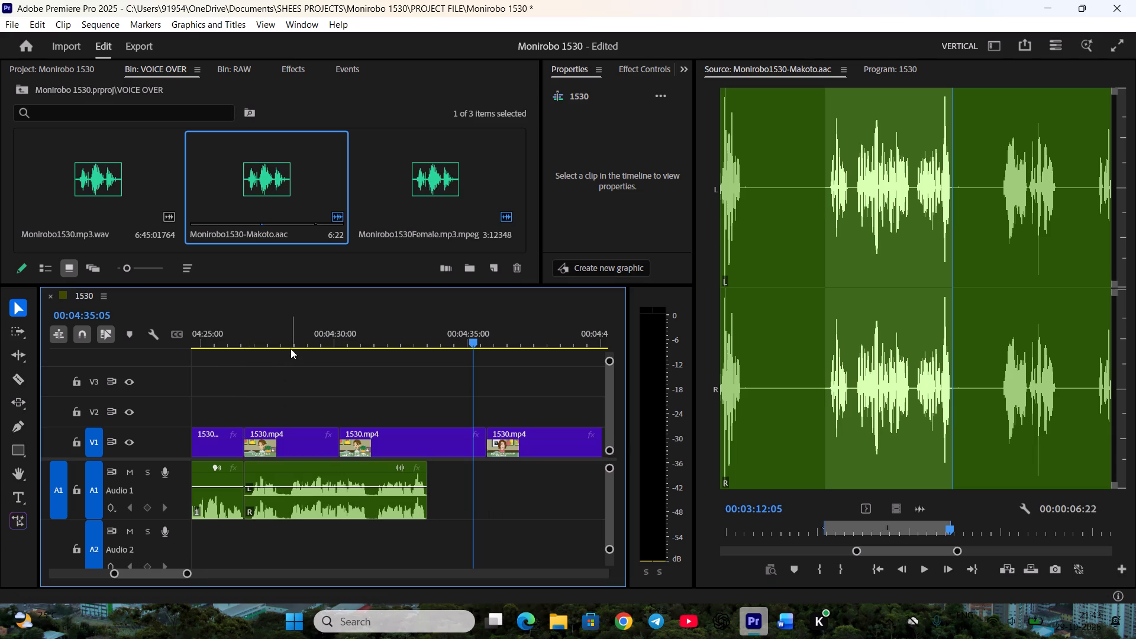
# Preview Makoto's line, extend its audio end slightly, trim his second shot to match, and ripple delete the gap before Kanami's shot.
pyautogui.click(272, 342)
pyautogui.press('space')
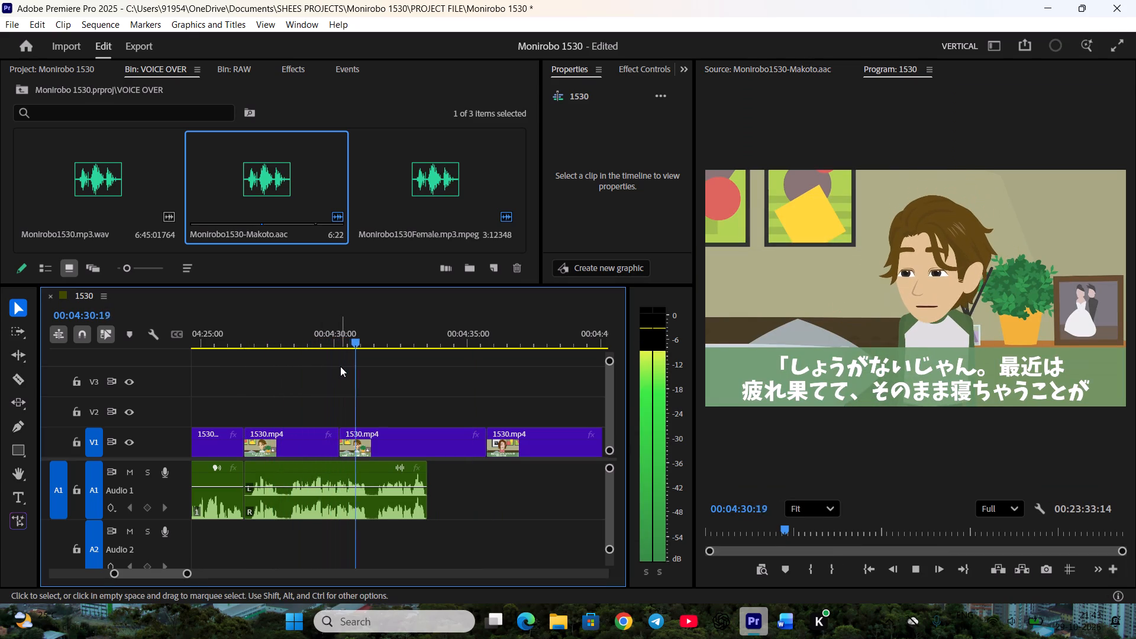
pyautogui.press('space')
pyautogui.click(430, 496)
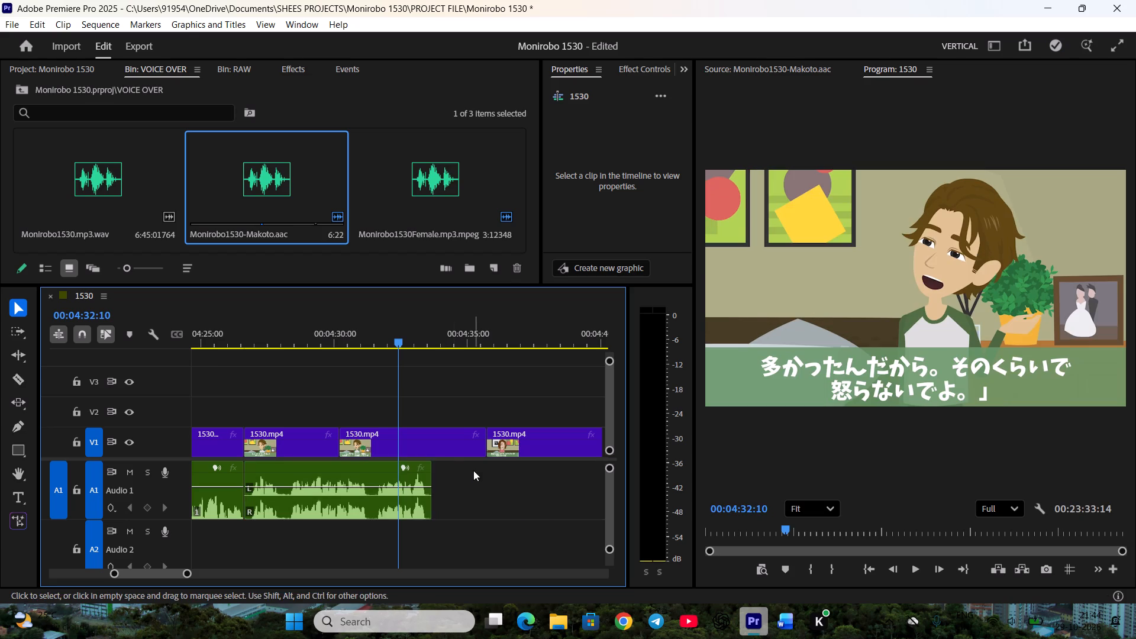
pyautogui.moveTo(479, 450); pyautogui.dragTo(428, 452)
pyautogui.press('space')
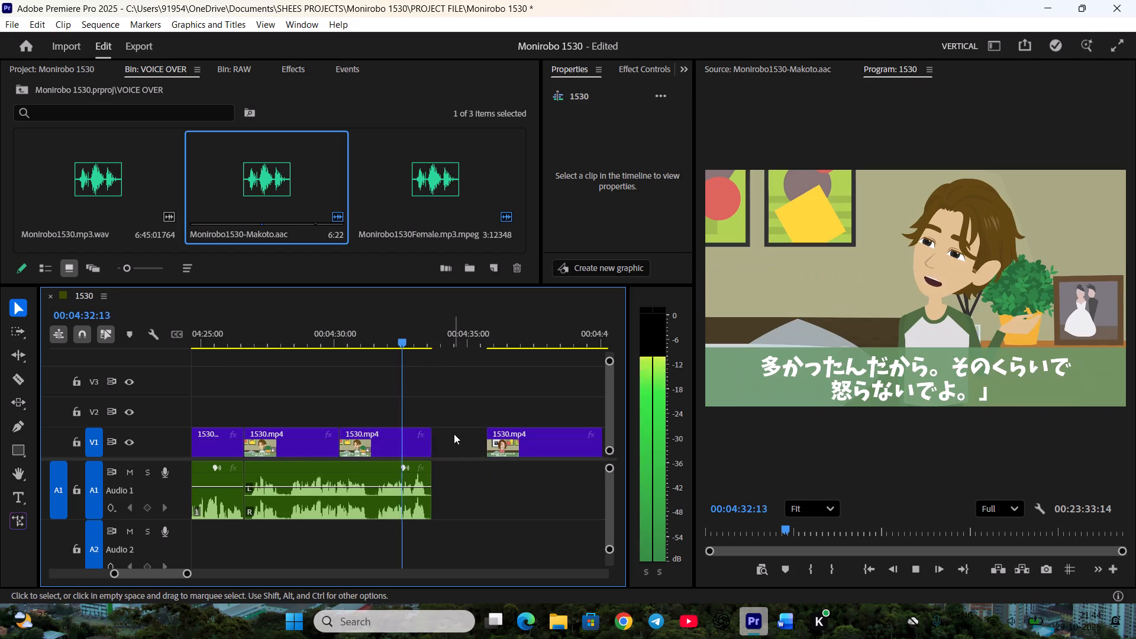
pyautogui.rightClick(454, 434)
pyautogui.click(472, 442)
pyautogui.scroll(-10, 469, 469)
# Play into Kanami's next shot, scan it up to about 00:04:42:05, and save the project.
pyautogui.press('space')
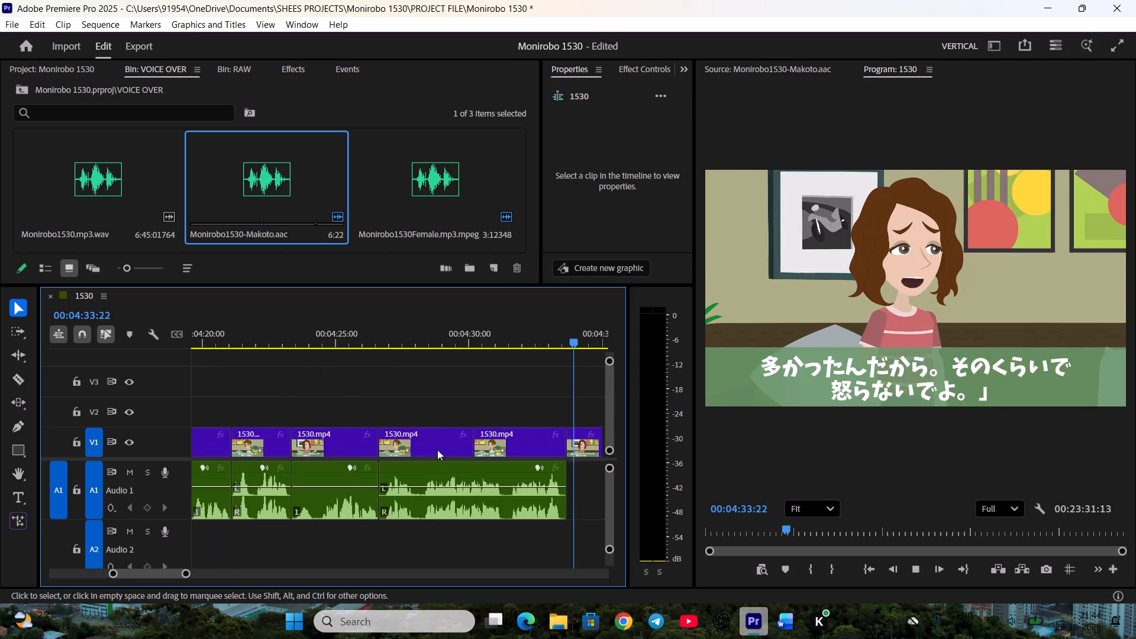
pyautogui.press('space')
pyautogui.scroll(2, 430, 435)
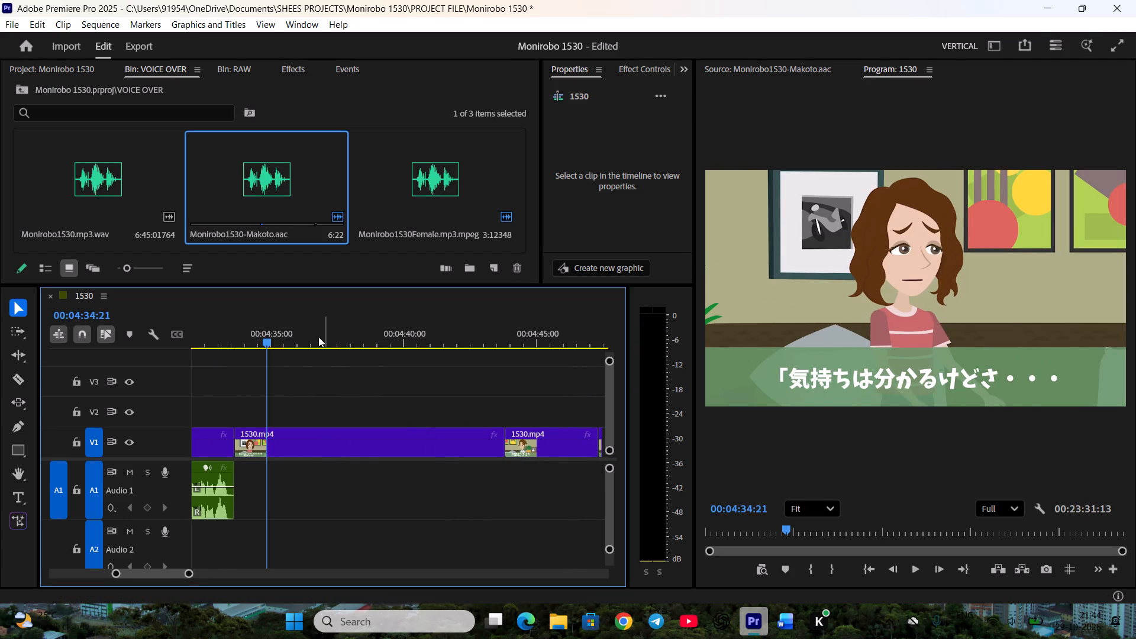
pyautogui.moveTo(318, 337); pyautogui.dragTo(464, 360)
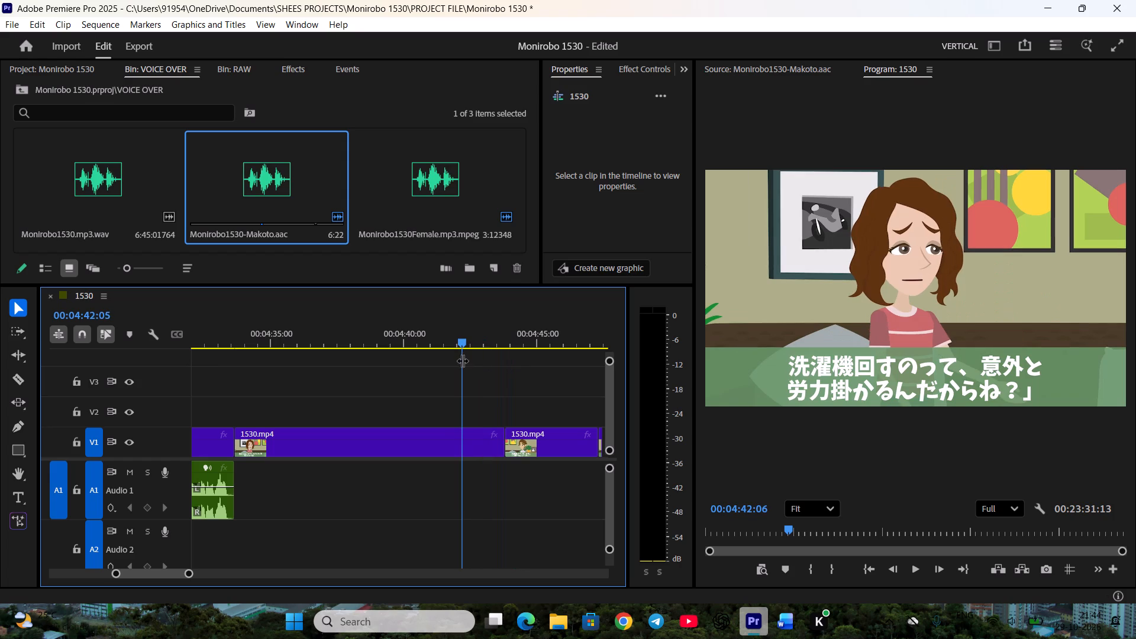
pyautogui.hotkey('ctrl', 's')
# Mark Kanami's "I get how you feel" line from 00:03:15:17 to 00:03:24:17, checking the script, and place it on Audio 1 after Makoto's line.
pyautogui.doubleClick(445, 179)
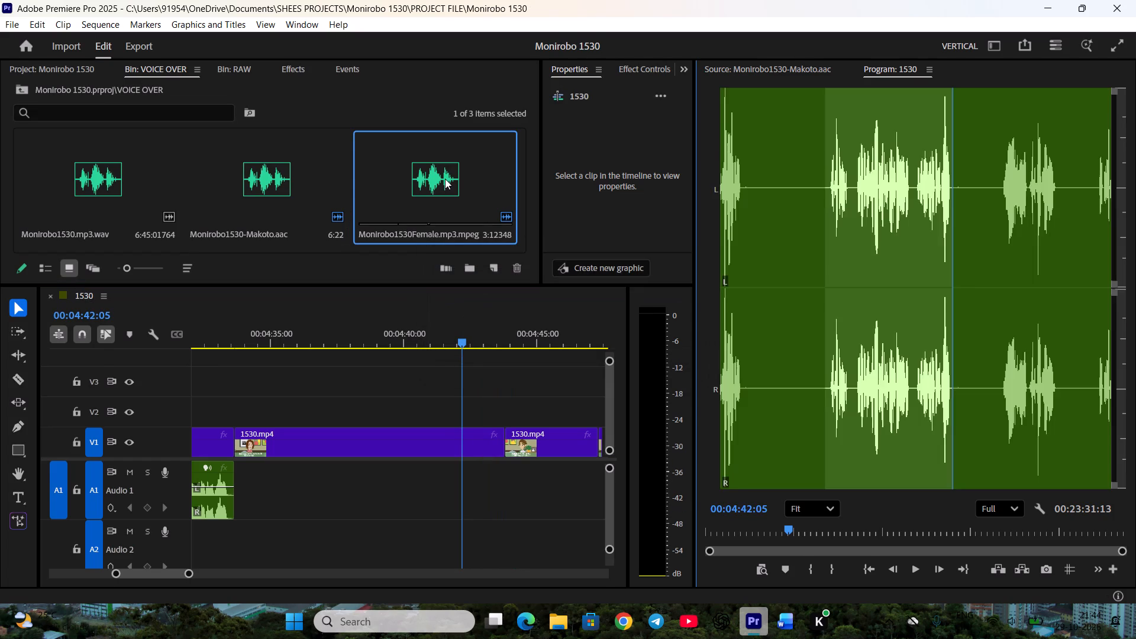
pyautogui.press('space')
pyautogui.press('space')
pyautogui.scroll(-2, 964, 526)
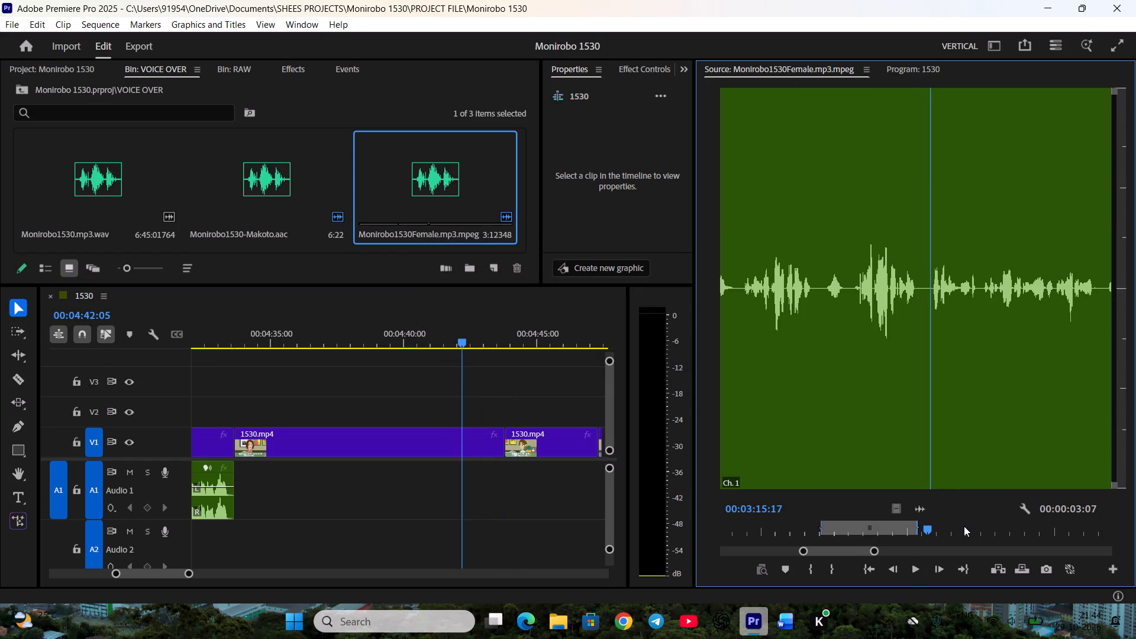
pyautogui.press('i')
pyautogui.press('space')
pyautogui.click(786, 618)
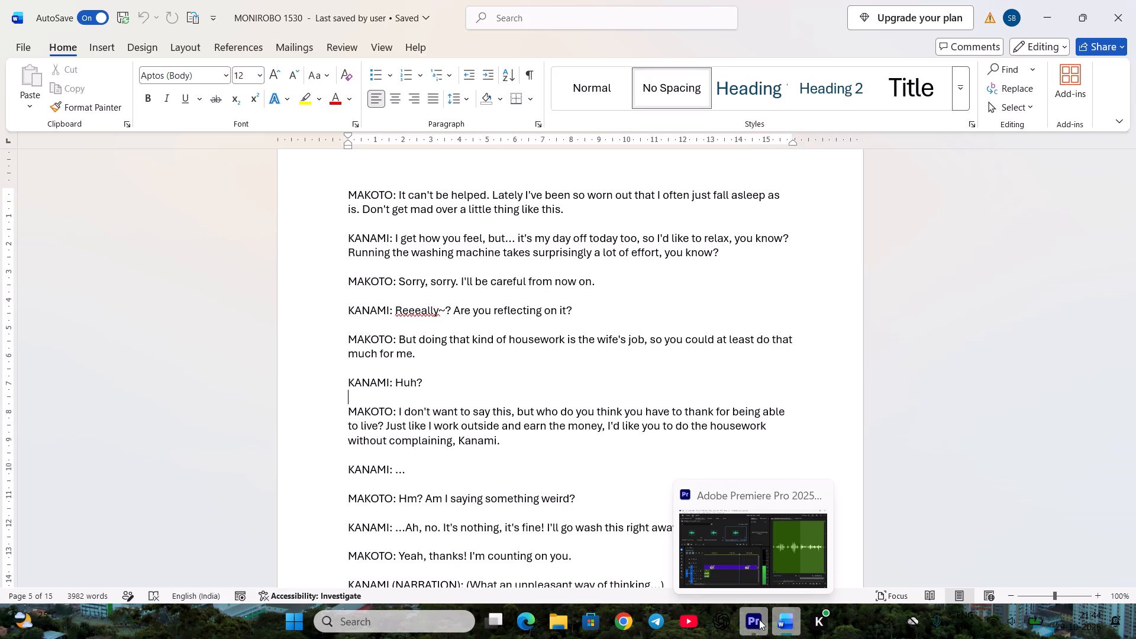
pyautogui.click(759, 619)
pyautogui.press('space')
pyautogui.scroll(6, 893, 531)
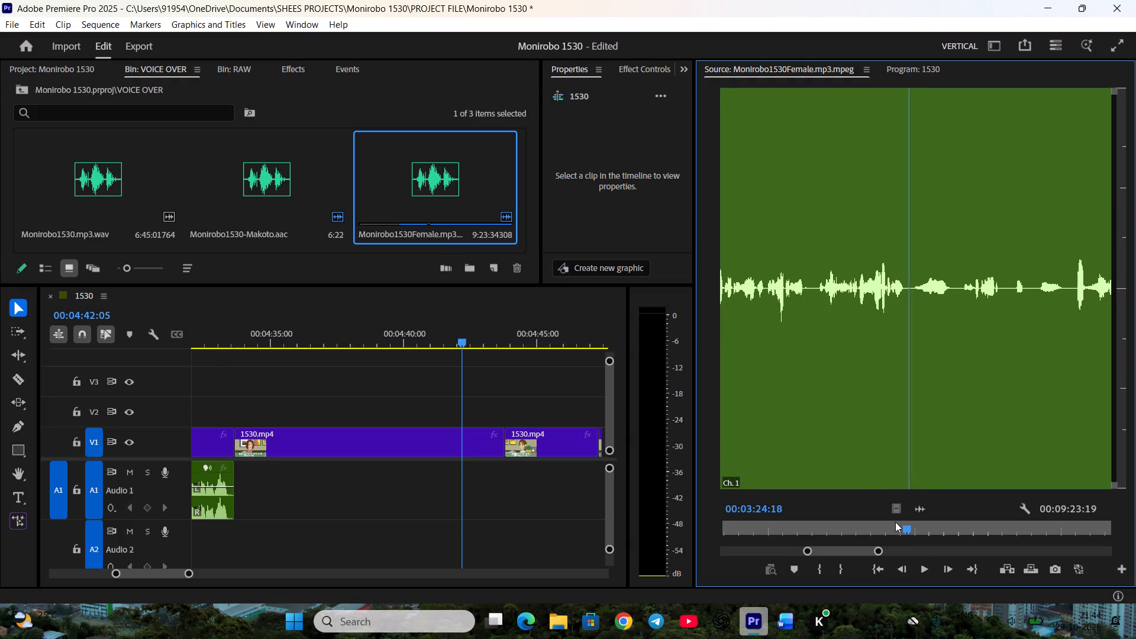
pyautogui.scroll(1, 895, 522)
pyautogui.press('o')
pyautogui.moveTo(922, 505); pyautogui.dragTo(238, 479)
# Trim the end of Kanami's shot to the end of her audio and ripple delete the gap before Makoto's shot.
pyautogui.press('space')
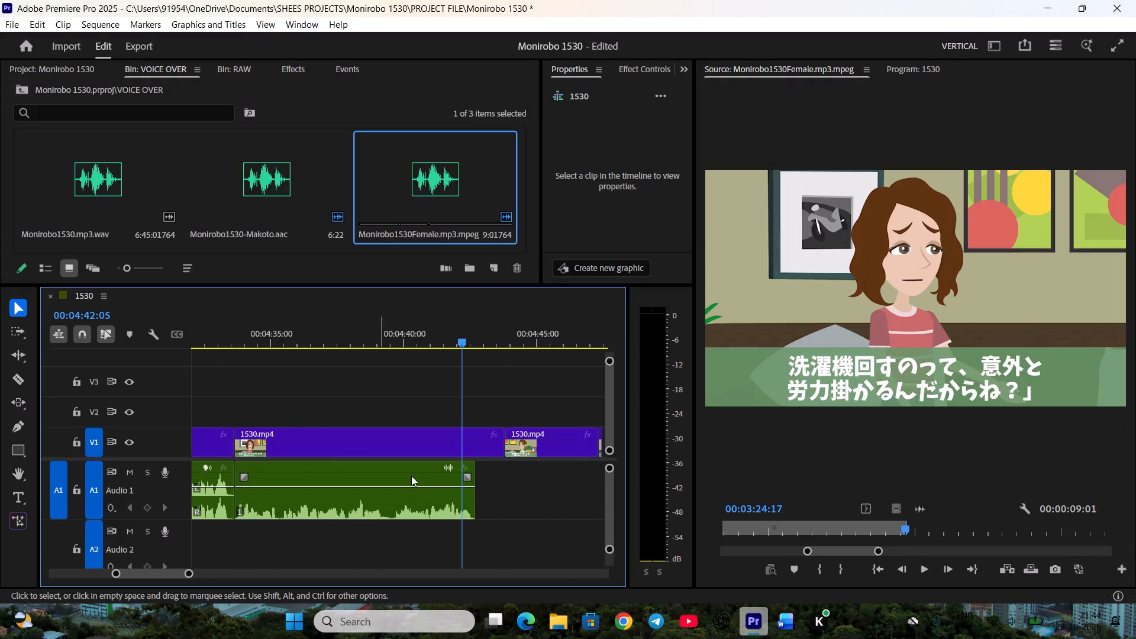
pyautogui.press('space')
pyautogui.moveTo(501, 453); pyautogui.dragTo(473, 453)
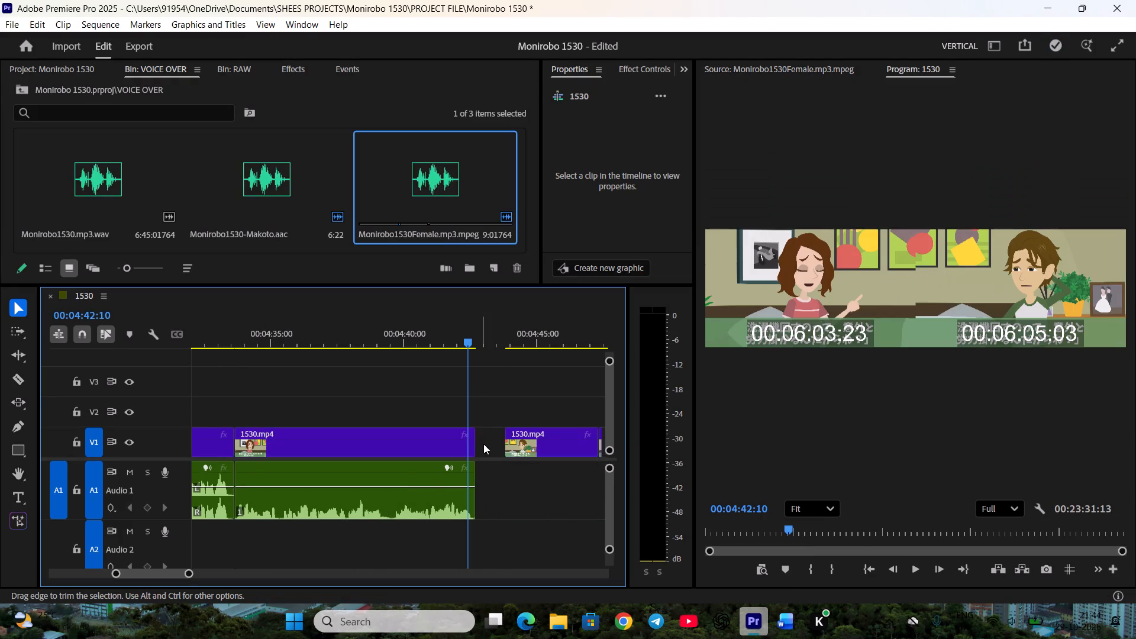
pyautogui.rightClick(485, 440)
pyautogui.click(501, 446)
# Review Makoto's following shot in the sequence and save the project.
pyautogui.scroll(-9, 318, 488)
pyautogui.press('space')
pyautogui.scroll(-2, 321, 487)
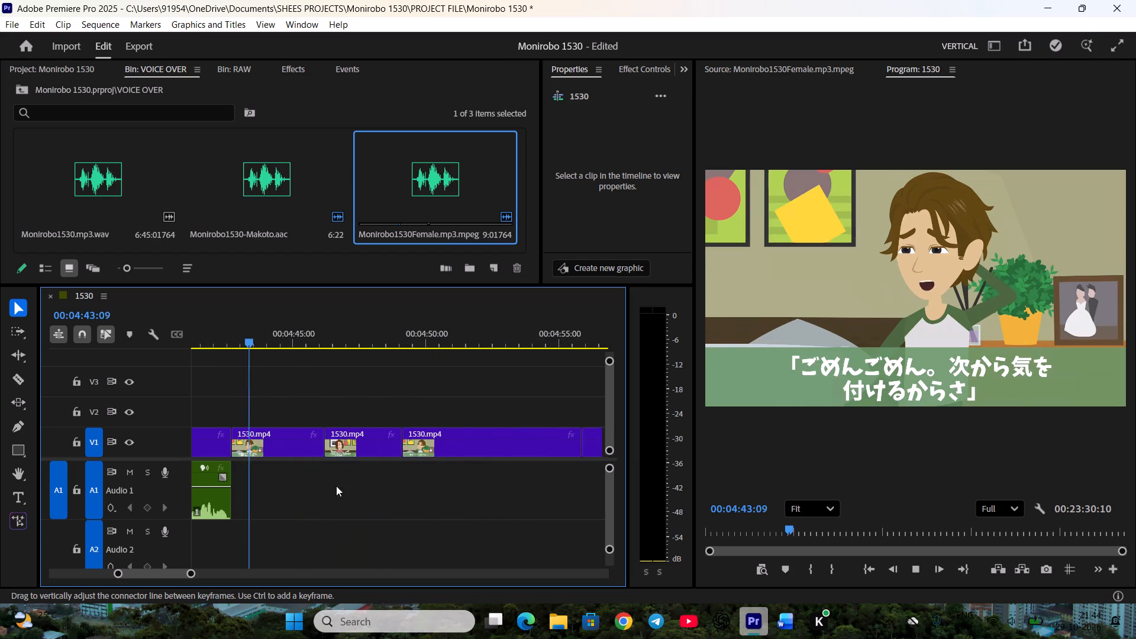
pyautogui.scroll(1, 364, 486)
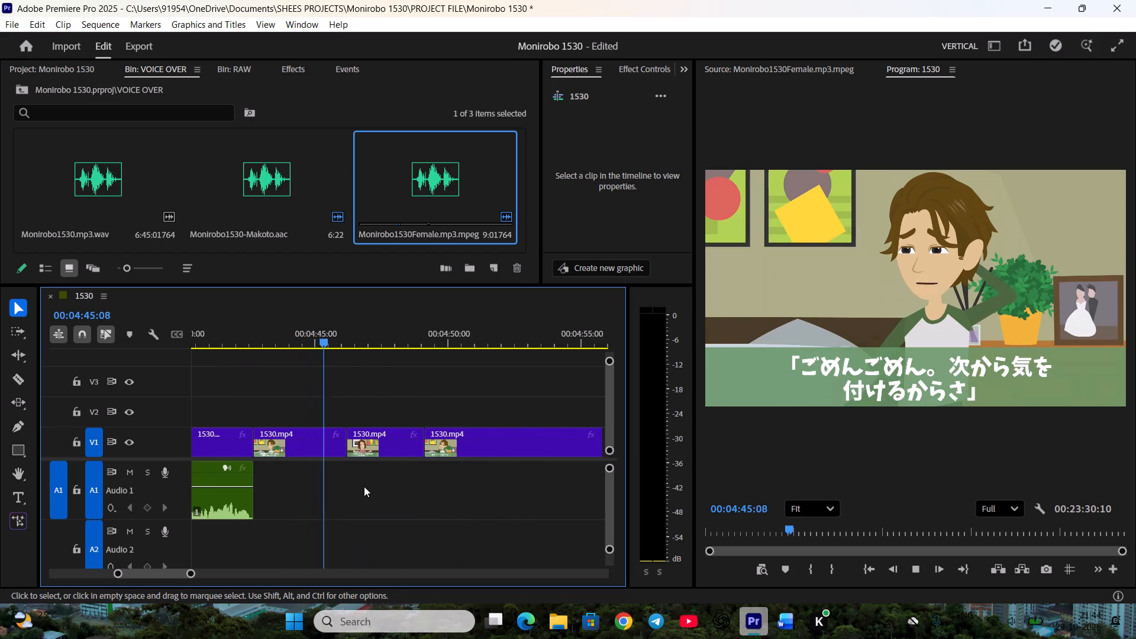
pyautogui.press('space')
pyautogui.click(312, 330)
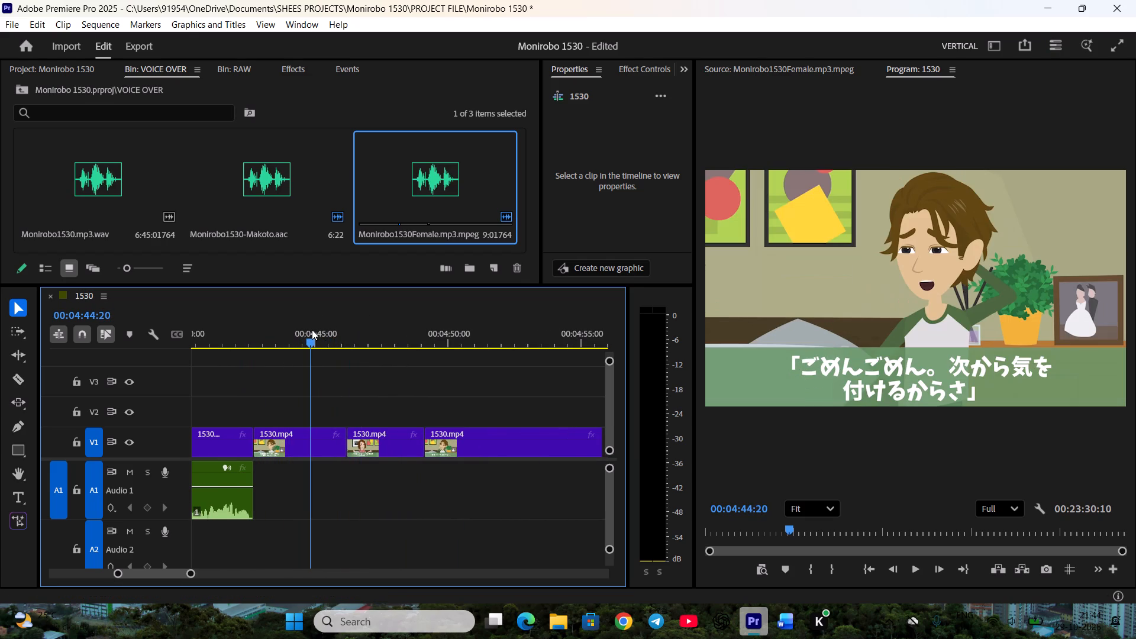
pyautogui.hotkey('ctrl', 's')
# Find the start of Makoto's "Sorry, sorry" line in Monirobo1530-Makoto.aac, set the In point there, and play it.
pyautogui.doubleClick(273, 184)
pyautogui.press('space')
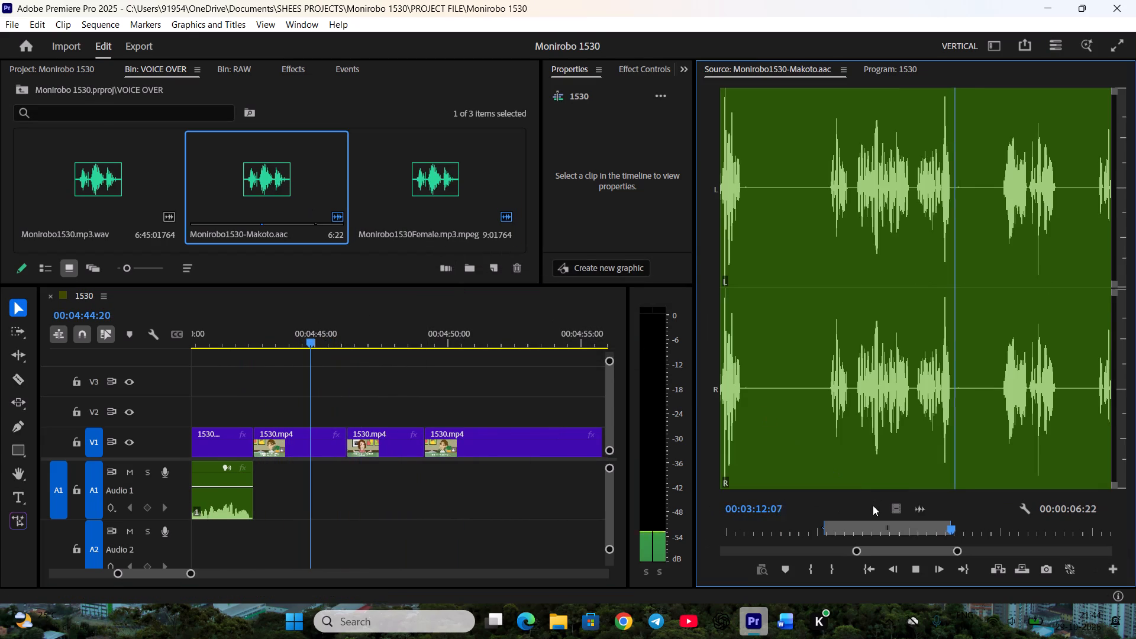
pyautogui.press('space')
pyautogui.moveTo(879, 553); pyautogui.dragTo(885, 551)
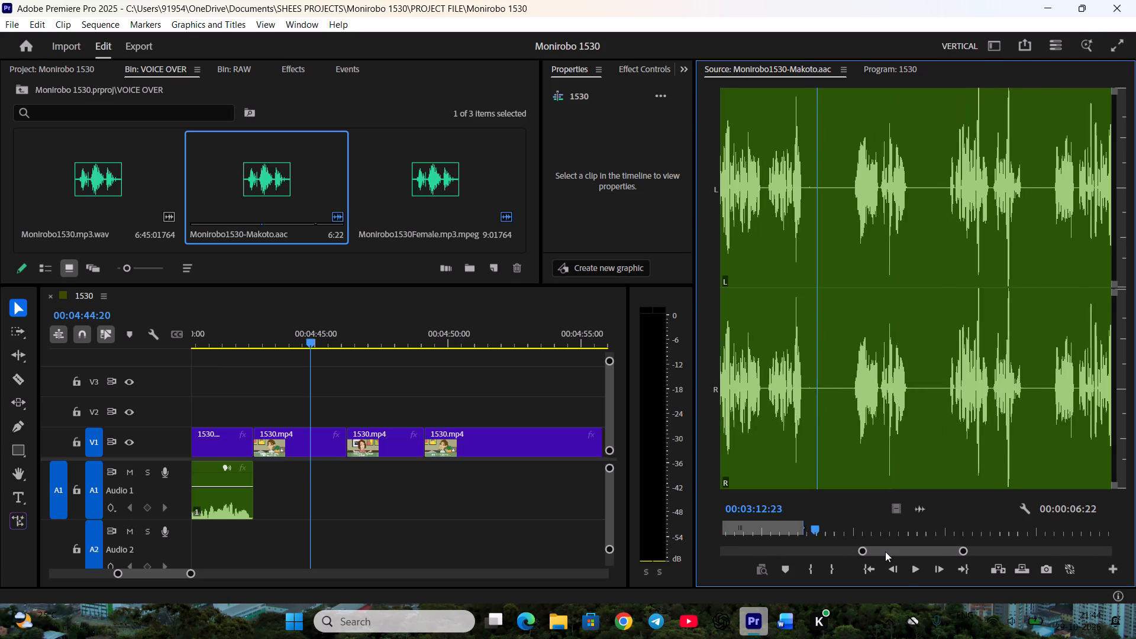
pyautogui.moveTo(885, 551); pyautogui.dragTo(886, 550)
pyautogui.press('space')
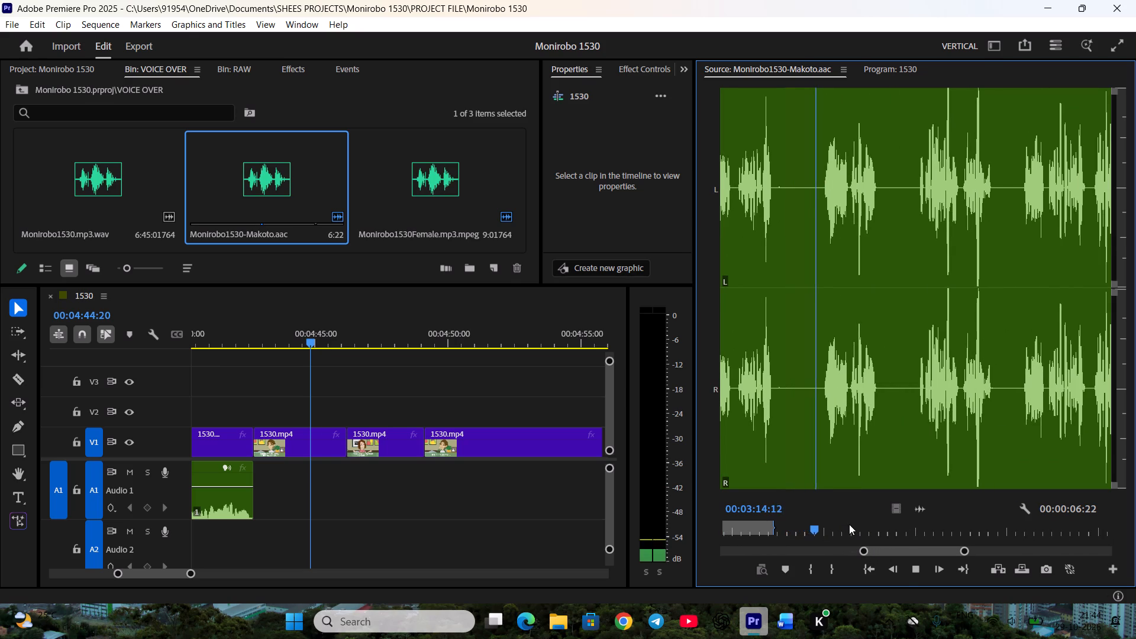
pyautogui.press('space')
pyautogui.press('i')
pyautogui.press('space')
# Check the script, set the line's Out point at 00:03:17:24, and place the 00:00:03:07 clip on Audio 1 after Kanami's line.
pyautogui.click(780, 621)
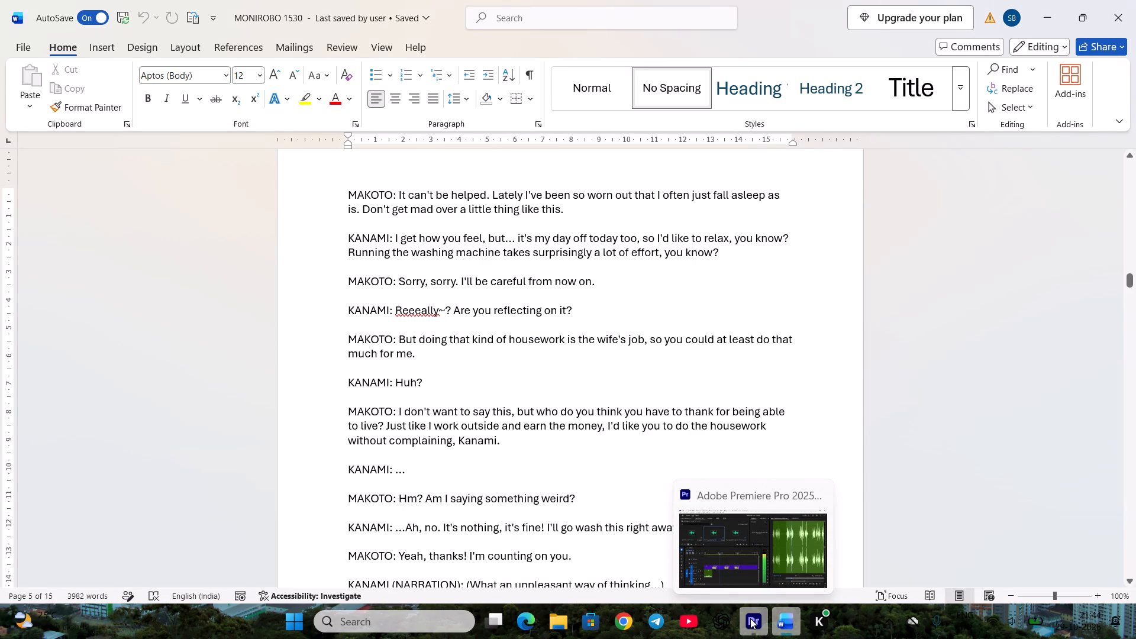
pyautogui.click(750, 618)
pyautogui.press('space')
pyautogui.scroll(4, 879, 514)
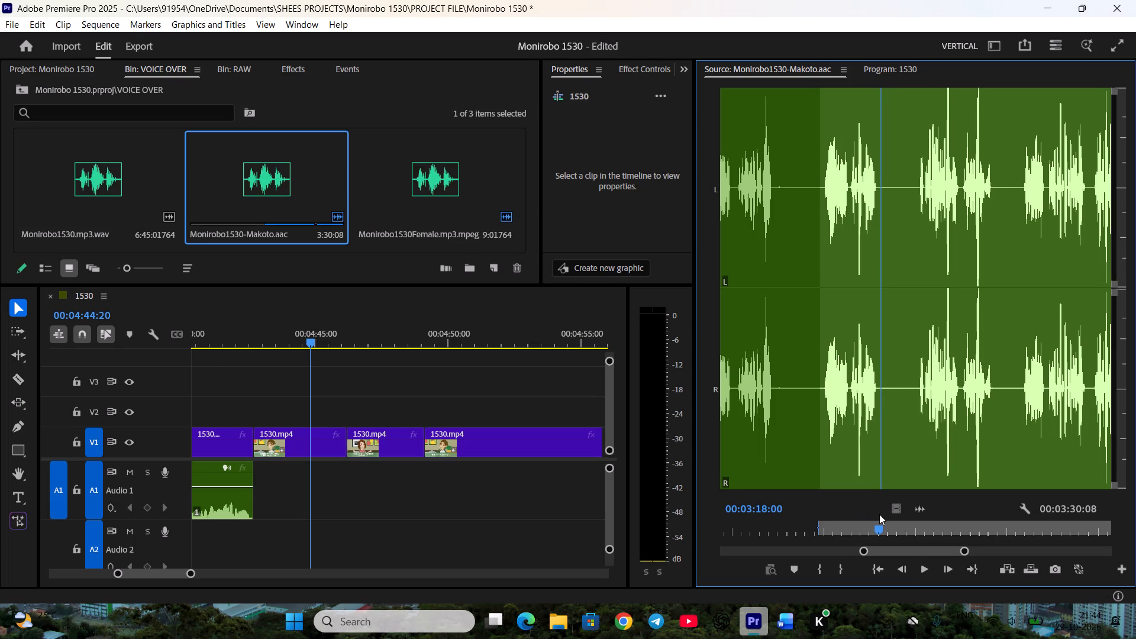
pyautogui.scroll(1, 879, 514)
pyautogui.press('o')
pyautogui.moveTo(918, 503); pyautogui.dragTo(519, 502)
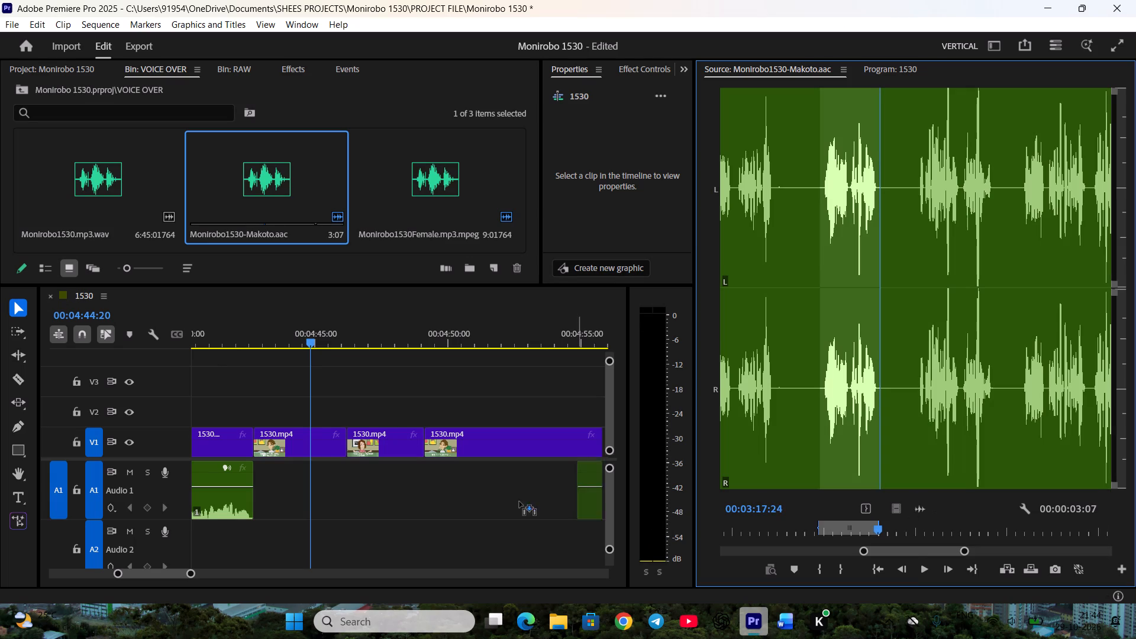
pyautogui.moveTo(519, 502); pyautogui.dragTo(252, 484)
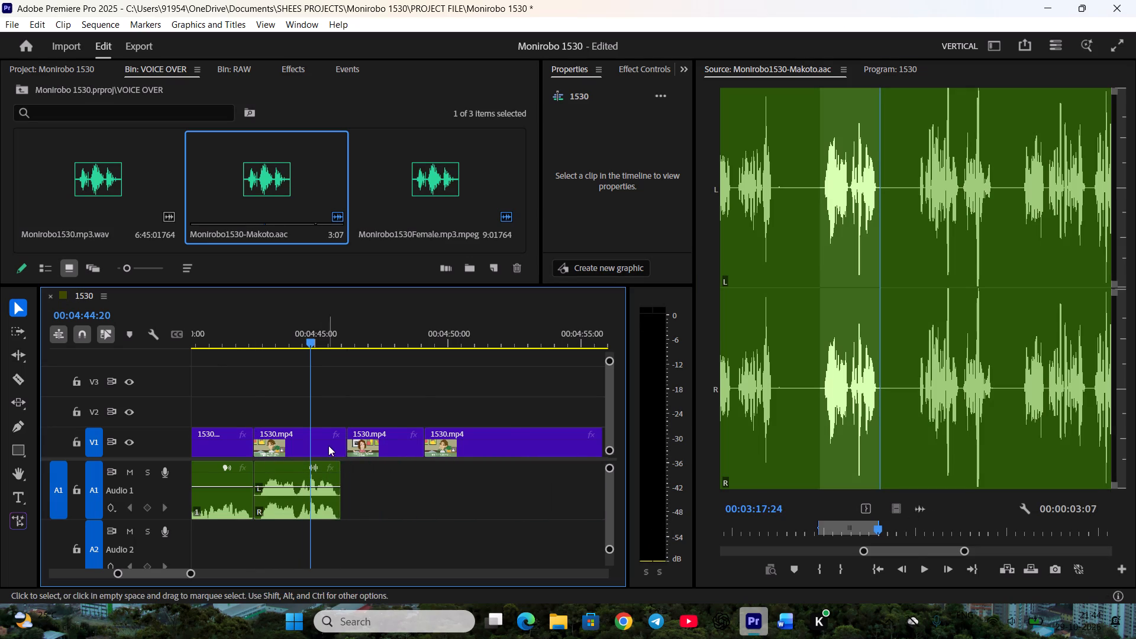
# Trim the end of Makoto's shot to his audio, ripple delete the gap, and preview the start of Kanami's shot.
pyautogui.click(344, 446)
pyautogui.rightClick(345, 439)
pyautogui.click(376, 444)
pyautogui.scroll(-2, 381, 454)
pyautogui.press('space')
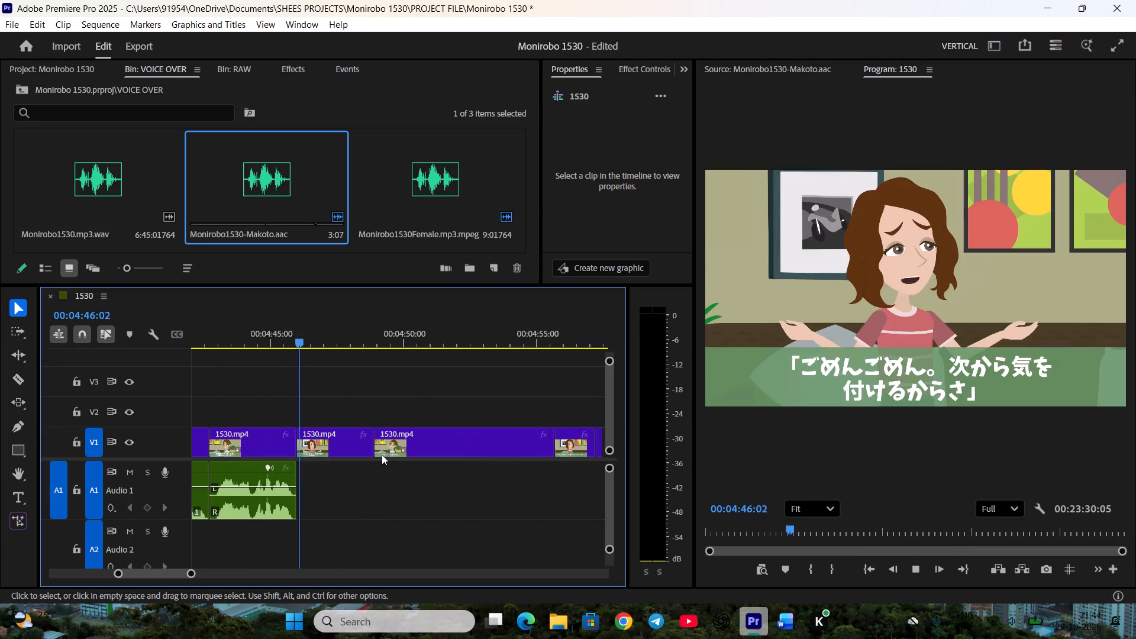
pyautogui.press('space')
# Open Monirobo1530Female.mp3.mpeg, set the In point at 00:03:24:18 for Kanami's "Reeeally~?" line, and play from there.
pyautogui.doubleClick(455, 190)
pyautogui.press('space')
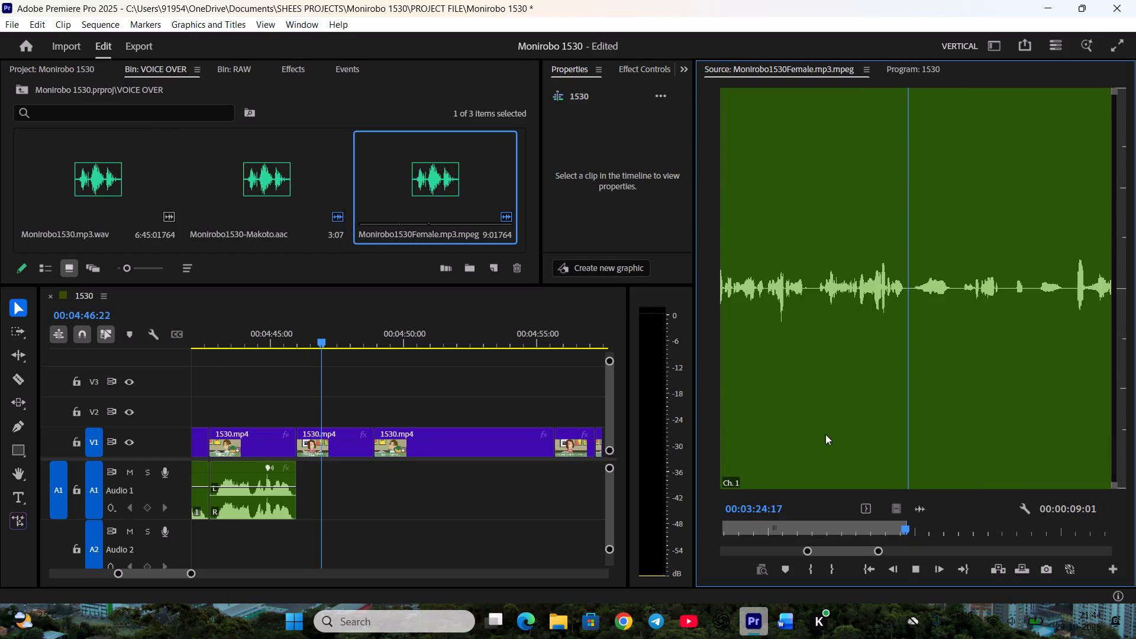
pyautogui.press('space')
pyautogui.scroll(-3, 945, 505)
pyautogui.scroll(2, 945, 507)
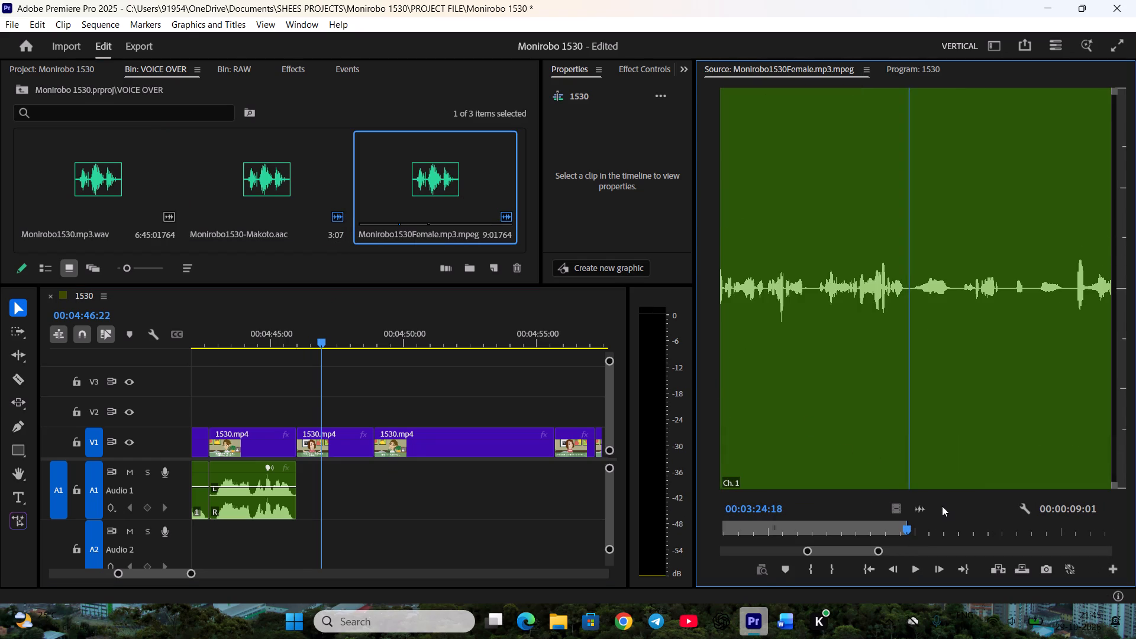
pyautogui.press('i')
pyautogui.press('space')
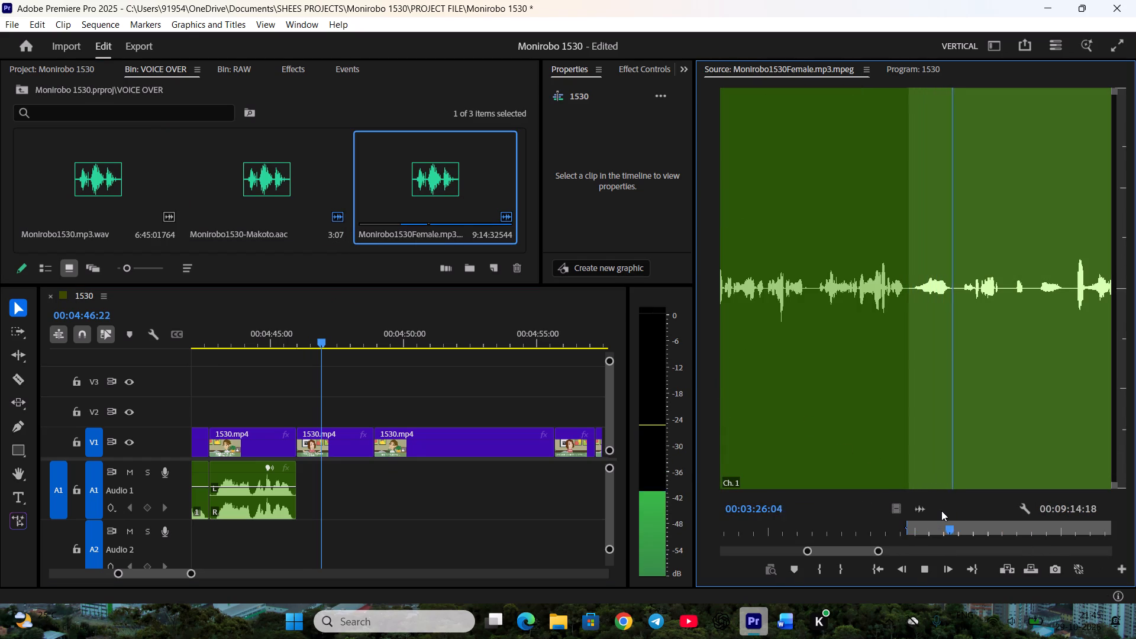
# Check Kanami's line against the script, set its Out point at 00:03:27:22, and place the clip on Audio 1 directly after Makoto's line.
pyautogui.press('space')
pyautogui.press('space')
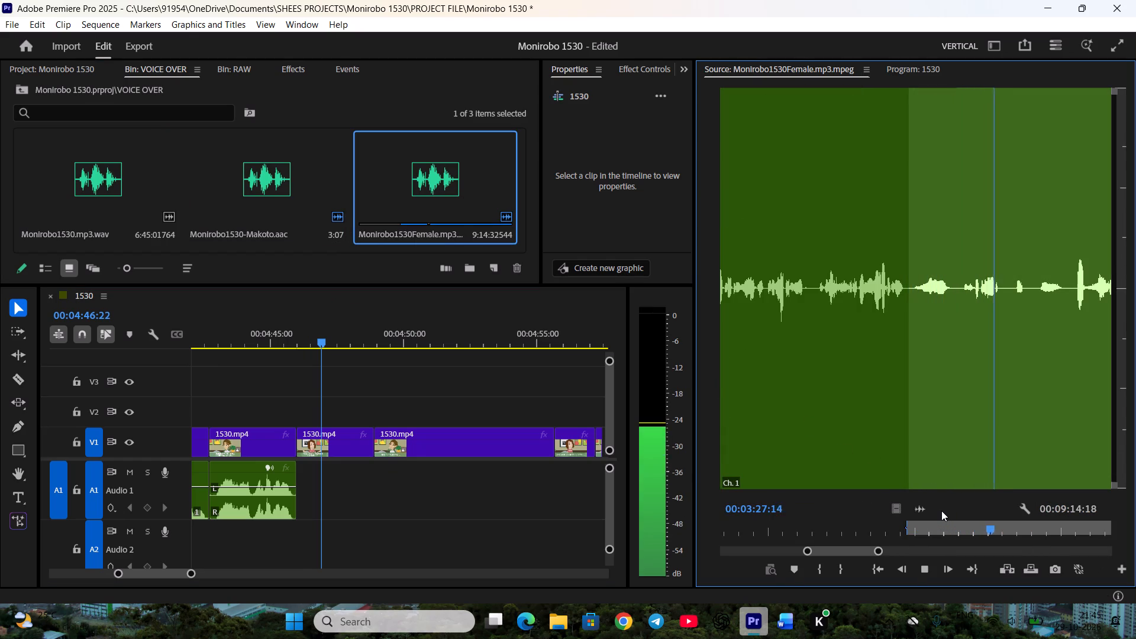
pyautogui.press('space')
pyautogui.click(785, 630)
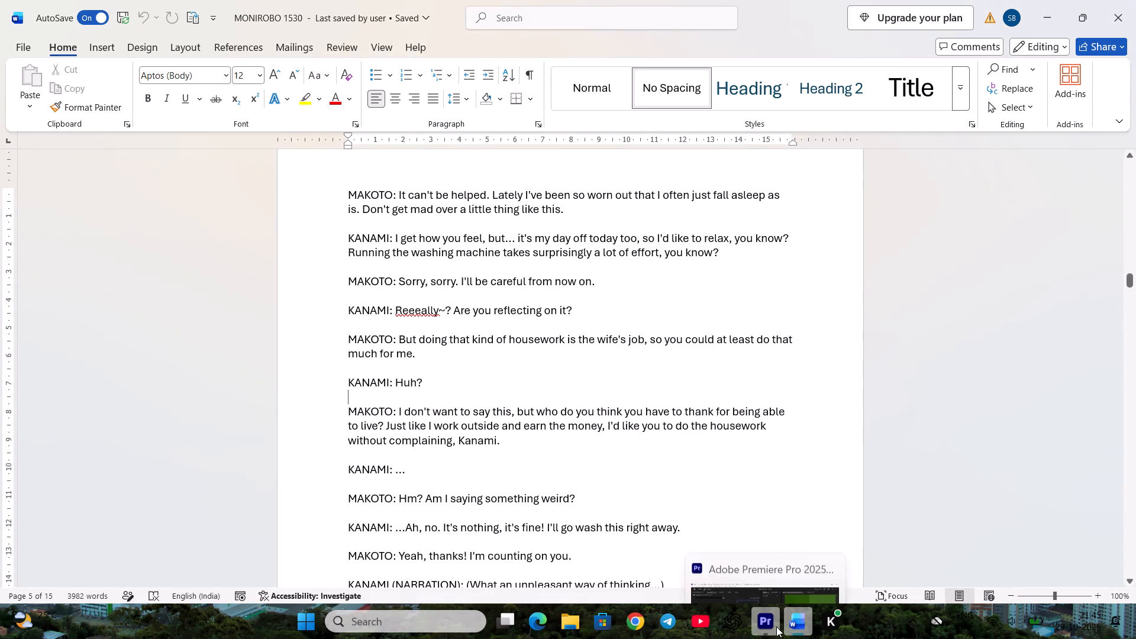
pyautogui.click(767, 625)
pyautogui.scroll(2, 931, 530)
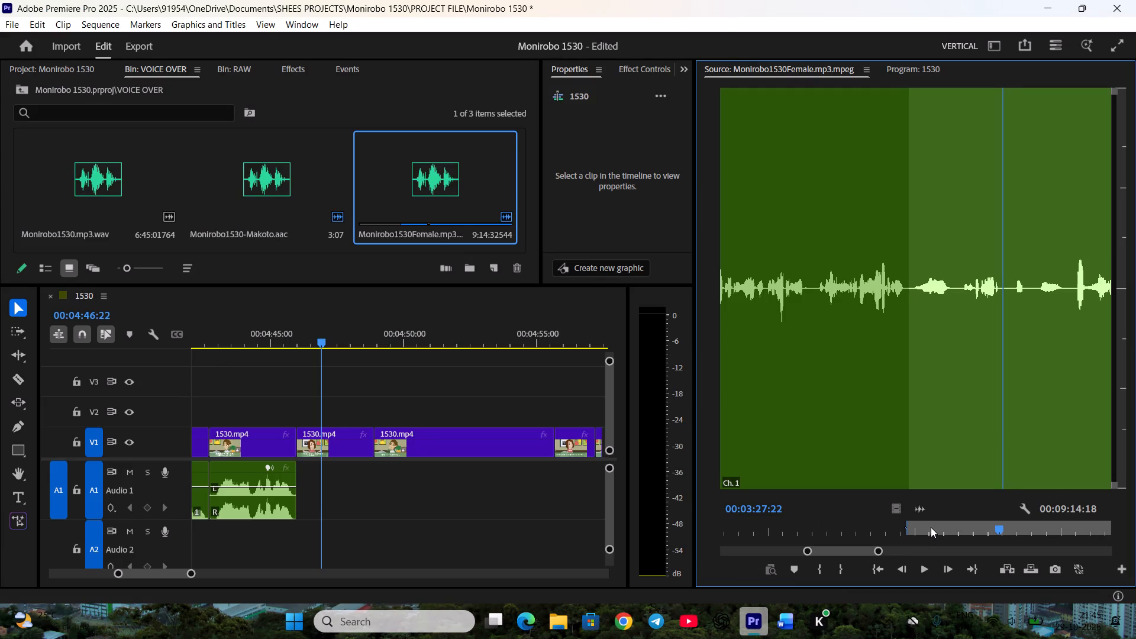
pyautogui.press('o')
pyautogui.moveTo(917, 508); pyautogui.dragTo(324, 502)
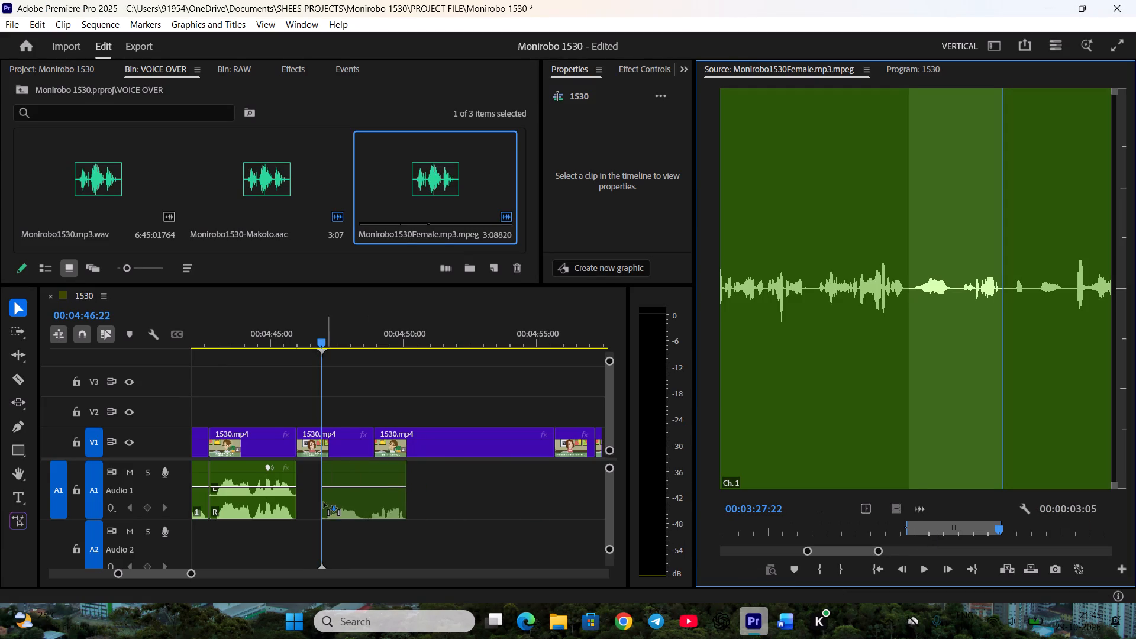
pyautogui.moveTo(324, 502); pyautogui.dragTo(301, 501)
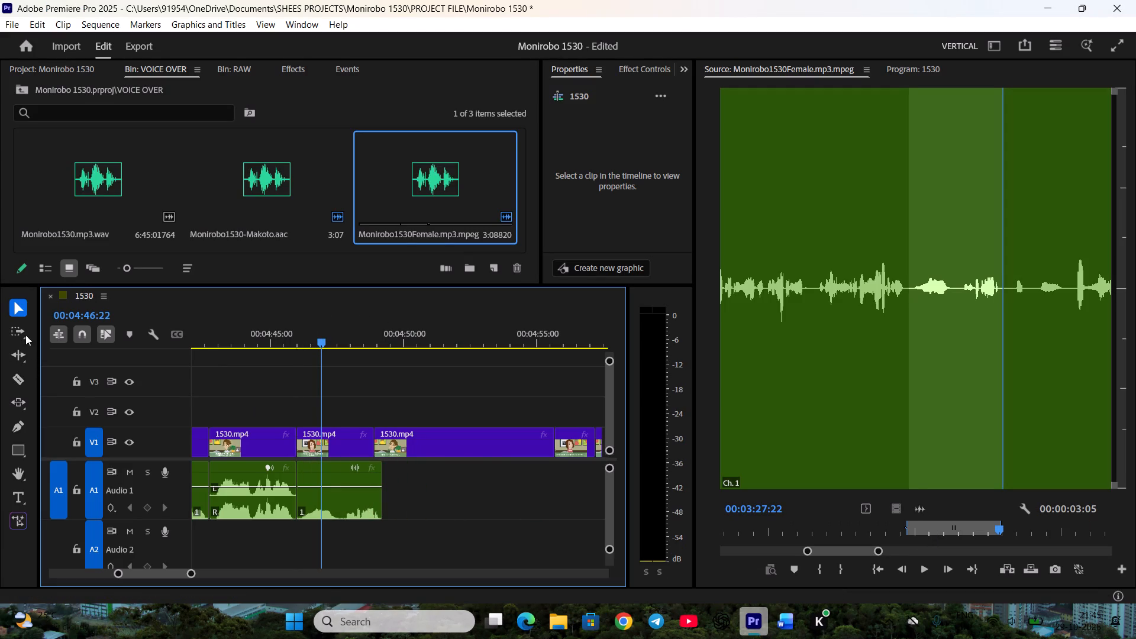
# Shift all shots after Kanami's to open a gap on V1, and extend the end of her audio clip to a 00:00:03:08 duration.
pyautogui.click(24, 331)
pyautogui.moveTo(469, 434); pyautogui.dragTo(518, 433)
pyautogui.press('v')
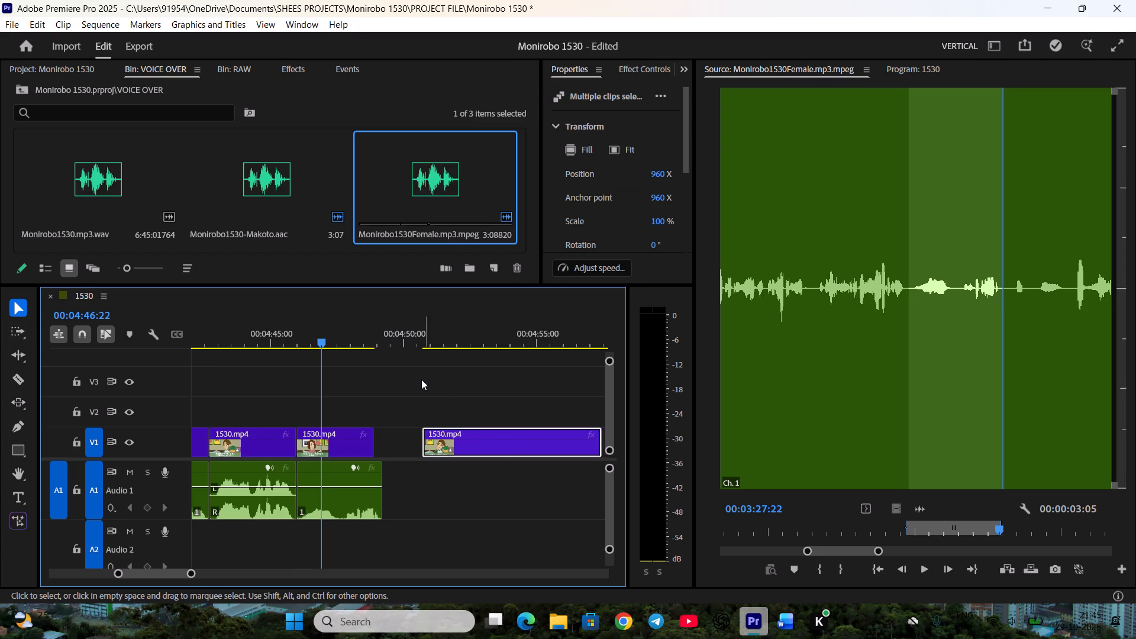
pyautogui.click(421, 378)
pyautogui.click(384, 505)
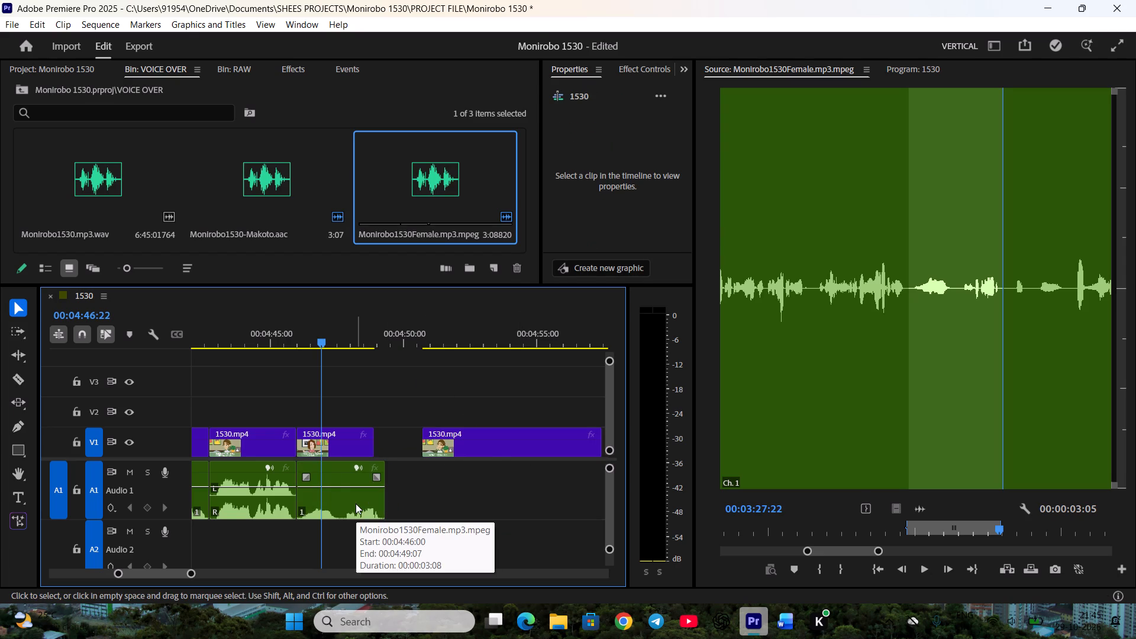
# Set the speed/duration of Kanami's shot on V1 to 00:00:03:08 to match her audio clip.
pyautogui.rightClick(319, 438)
pyautogui.click(372, 437)
pyautogui.click(542, 270)
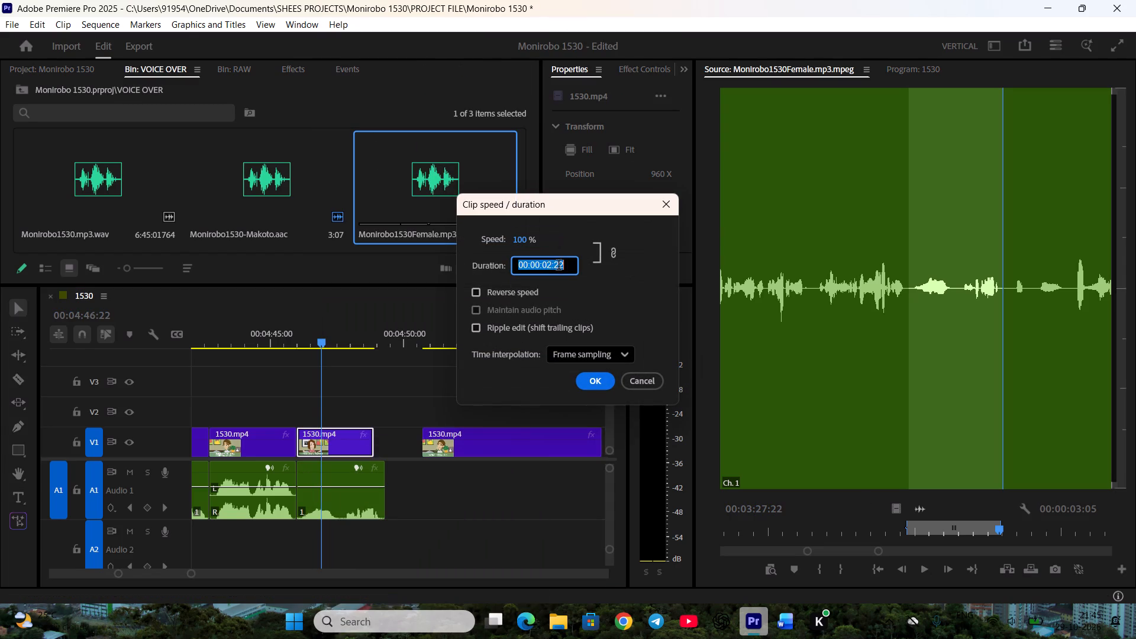
pyautogui.click(566, 263)
pyautogui.press('BackSpace')
pyautogui.press('BackSpace')
pyautogui.write('08')
pyautogui.press('Left')
pyautogui.press('Left')
pyautogui.press('Left')
pyautogui.press('BackSpace')
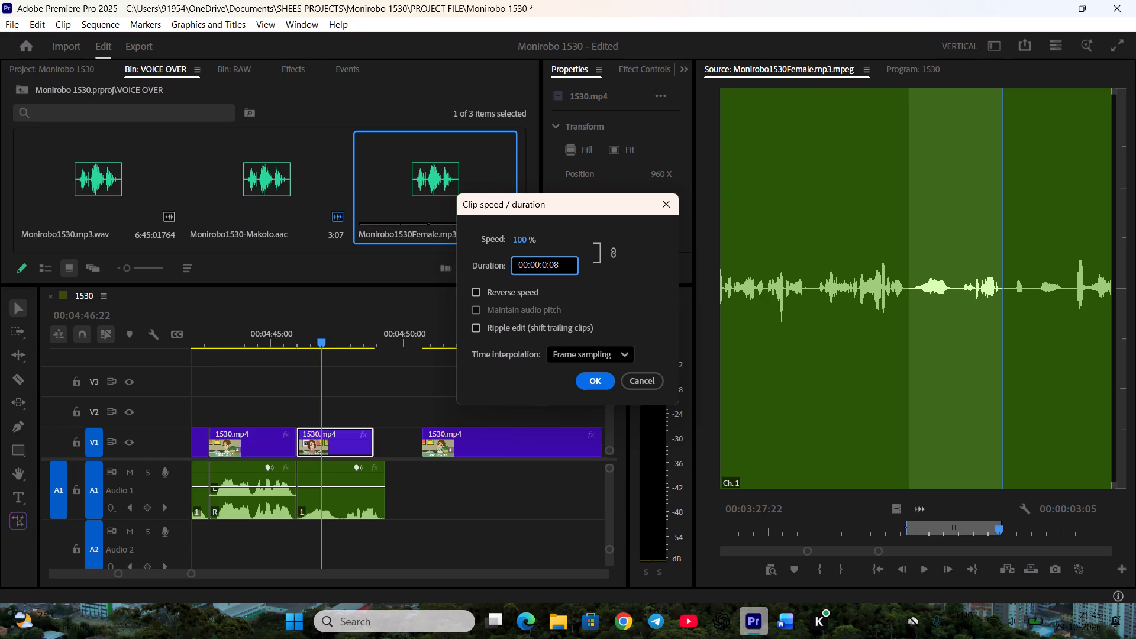
pyautogui.press('3')
pyautogui.press('Return')
# Preview the sequence from around 00:04:45:00, leading into Kanami's retimed shot.
pyautogui.press('space')
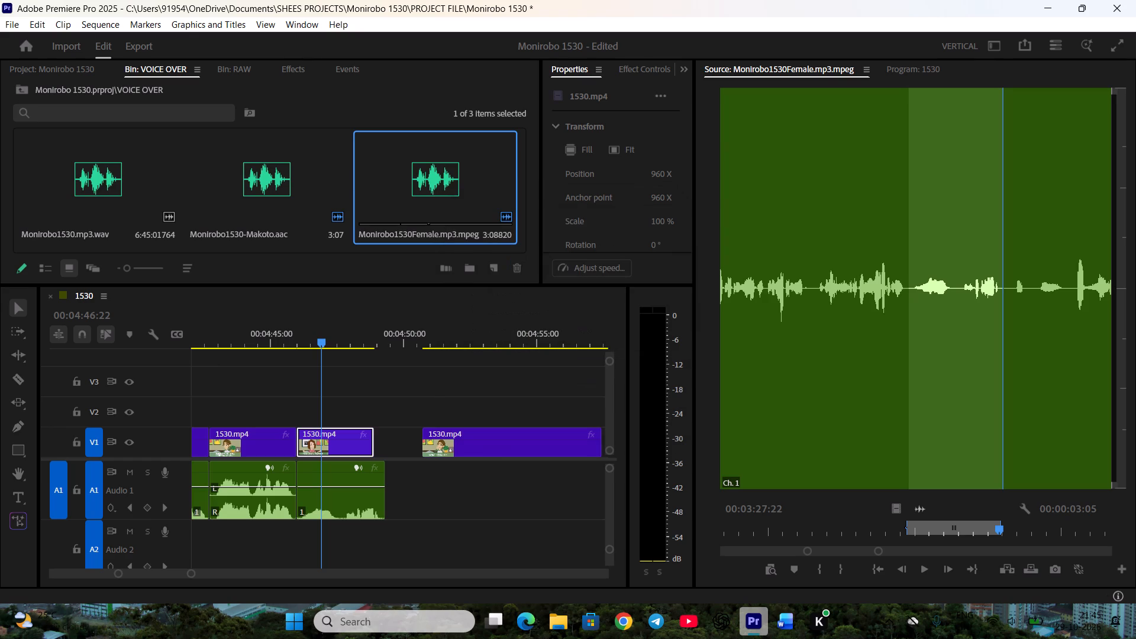
pyautogui.click(272, 325)
pyautogui.click(272, 335)
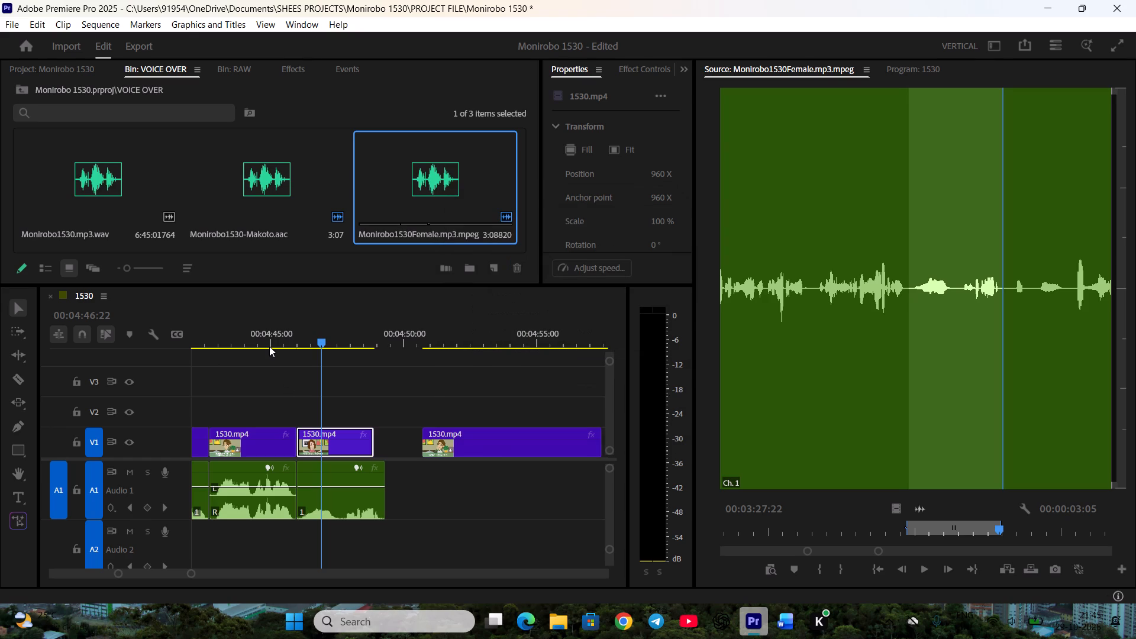
pyautogui.click(269, 346)
pyautogui.click(262, 343)
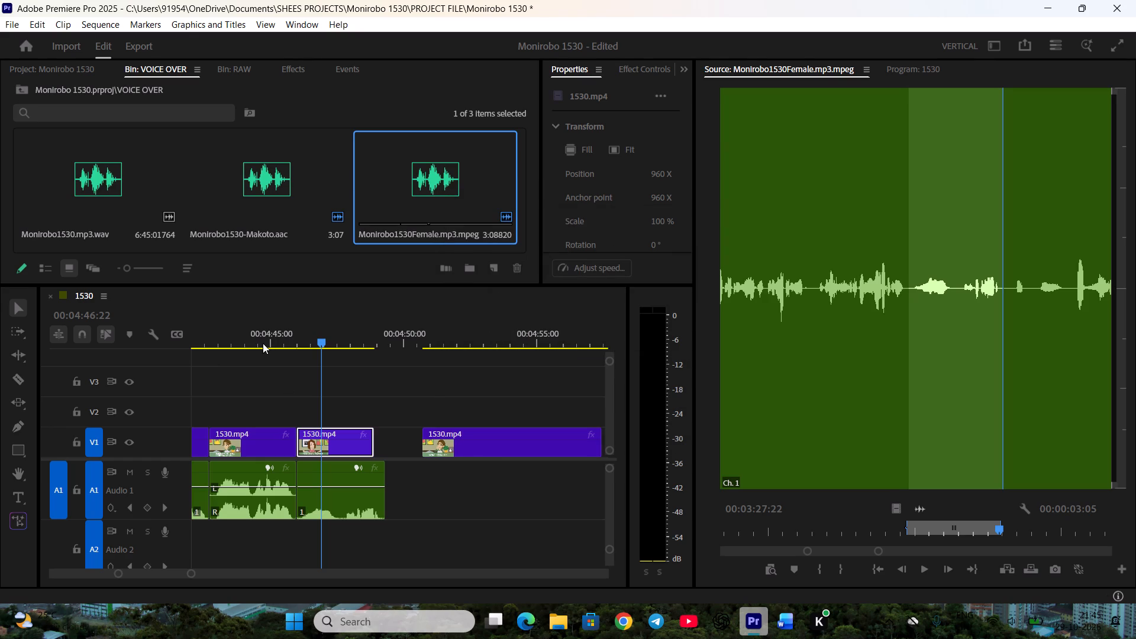
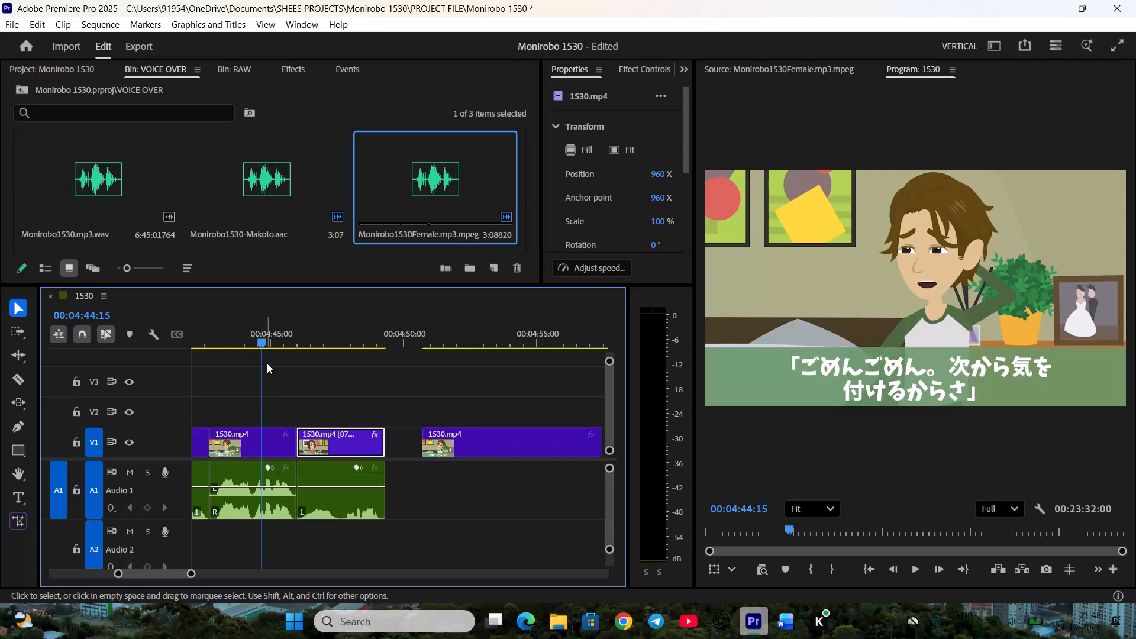
# Ripple delete the gap after Kanami's retimed shot on V1, check Makoto's following shot, and save the project.
pyautogui.click(289, 379)
pyautogui.press('space')
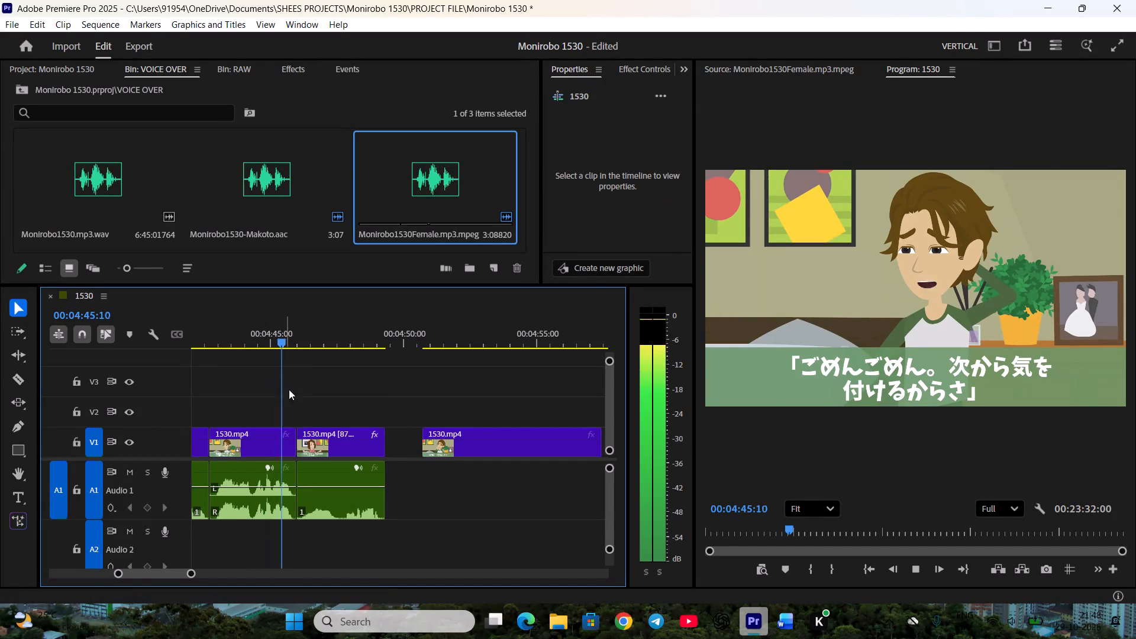
pyautogui.scroll(-3, 300, 375)
pyautogui.rightClick(341, 441)
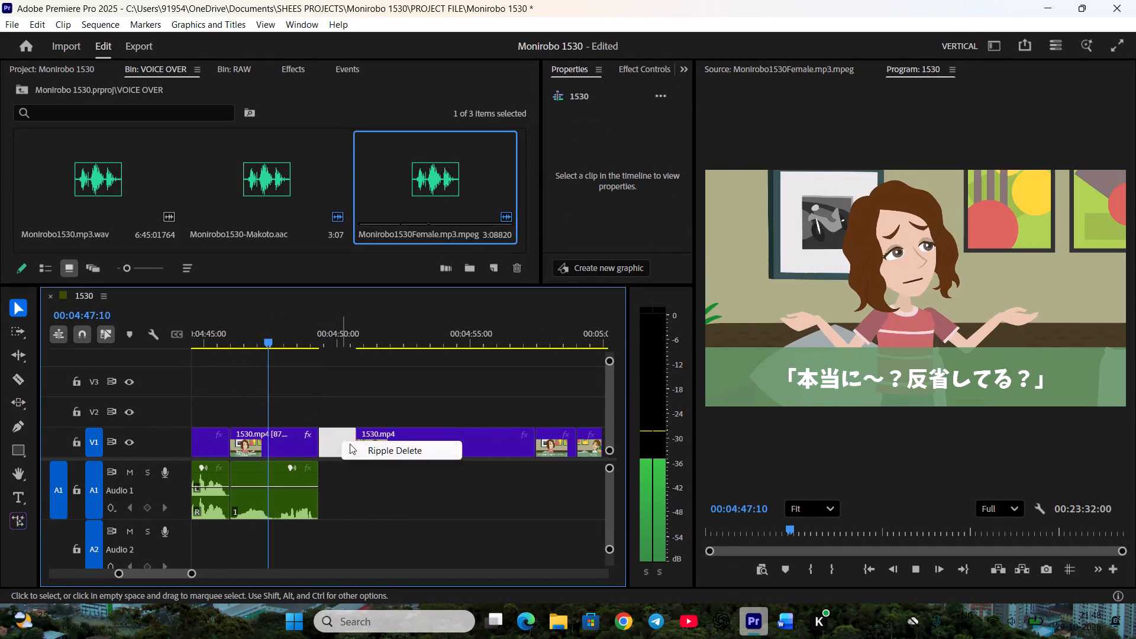
pyautogui.click(362, 448)
pyautogui.scroll(-3, 358, 463)
pyautogui.press('space')
pyautogui.moveTo(306, 335); pyautogui.dragTo(440, 356)
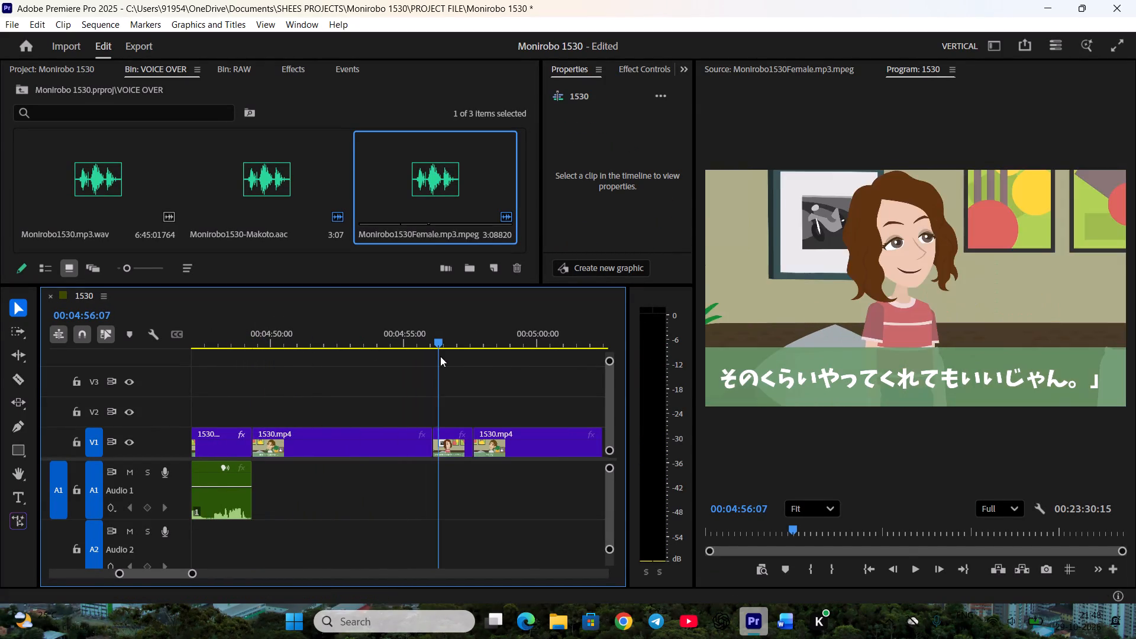
pyautogui.moveTo(440, 356); pyautogui.dragTo(404, 357)
pyautogui.hotkey('ctrl', 's')
# Mark Makoto's wife's-job housework line against the script with Out point 00:03:24:04, and place it on Audio 1 directly after Kanami's line.
pyautogui.doubleClick(280, 183)
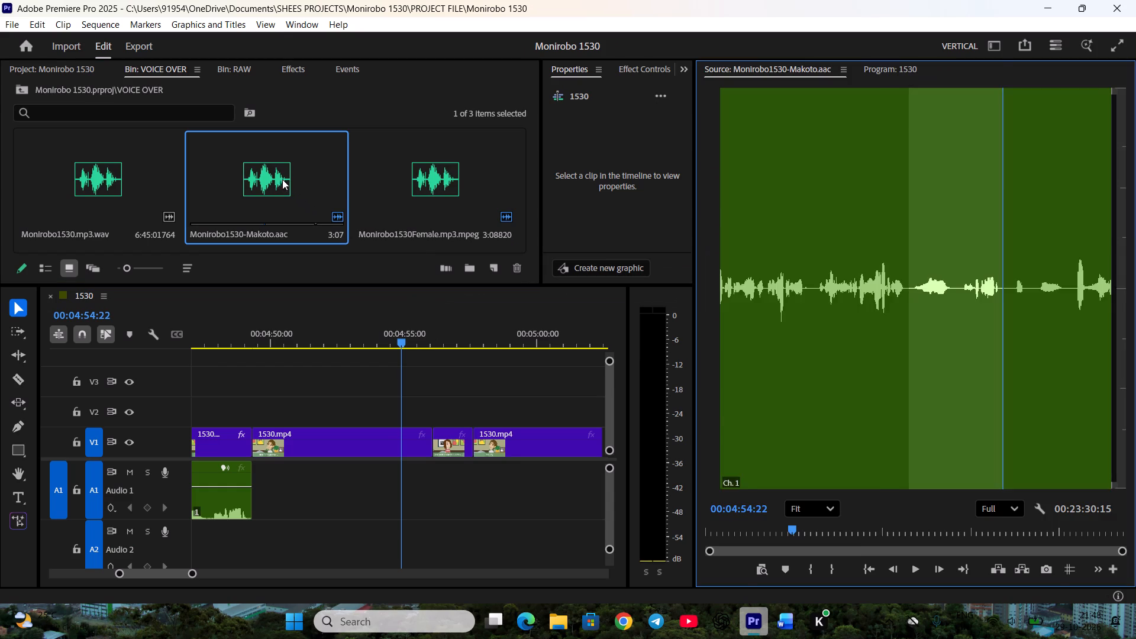
pyautogui.press('space')
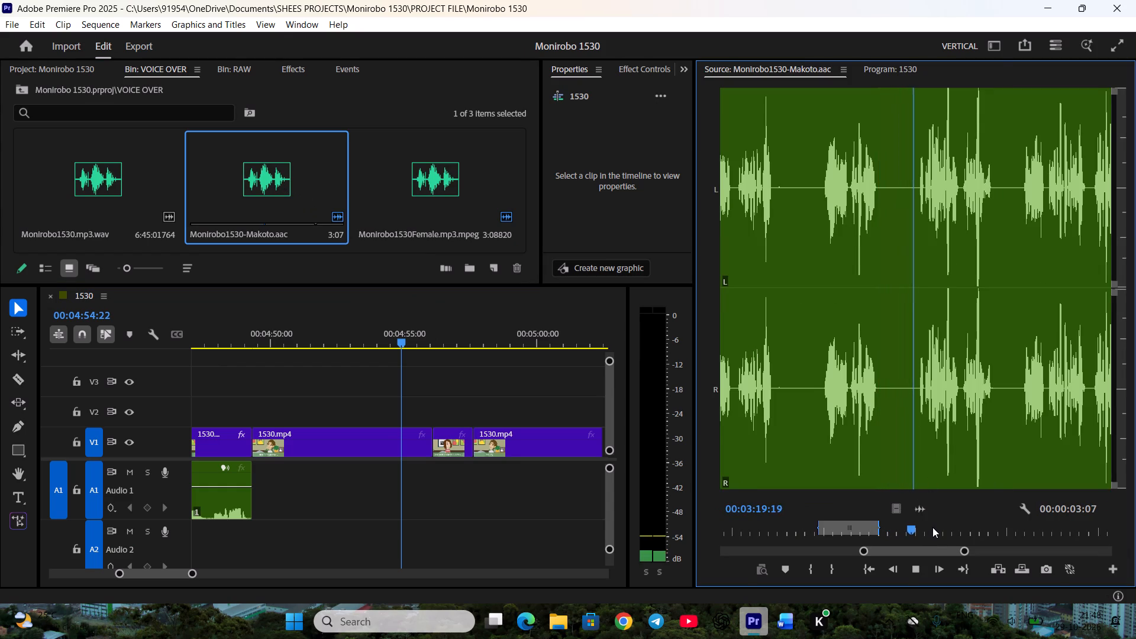
pyautogui.press('space')
pyautogui.press('i')
pyautogui.press('space')
pyautogui.click(788, 624)
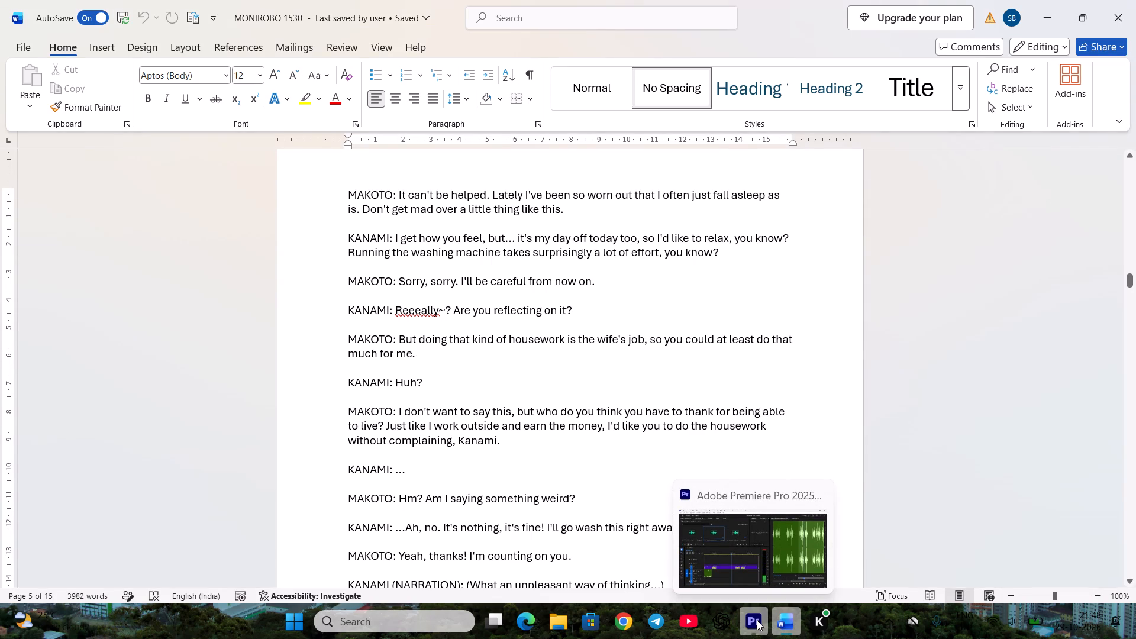
pyautogui.click(757, 620)
pyautogui.press('space')
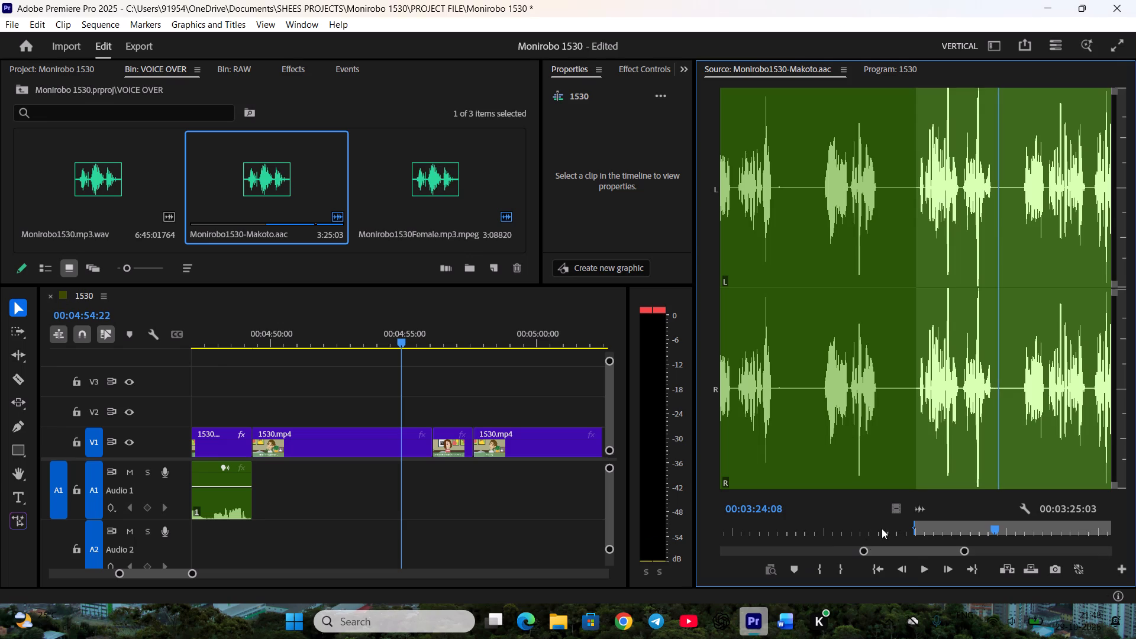
pyautogui.scroll(6, 960, 532)
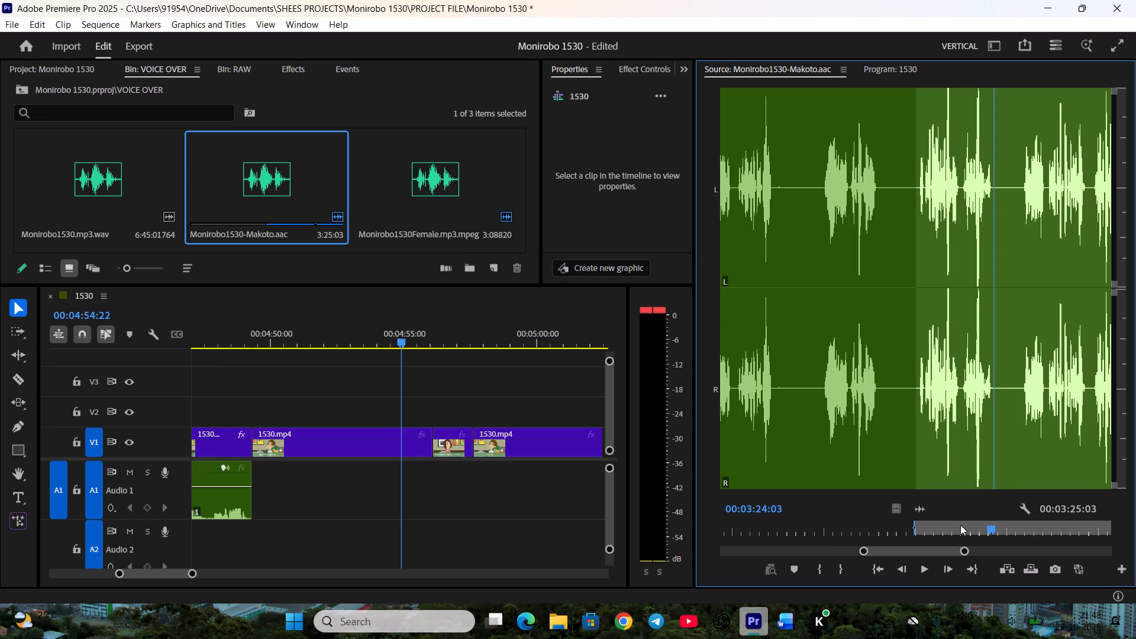
pyautogui.scroll(-1, 960, 525)
pyautogui.press('o')
pyautogui.moveTo(919, 505); pyautogui.dragTo(282, 461)
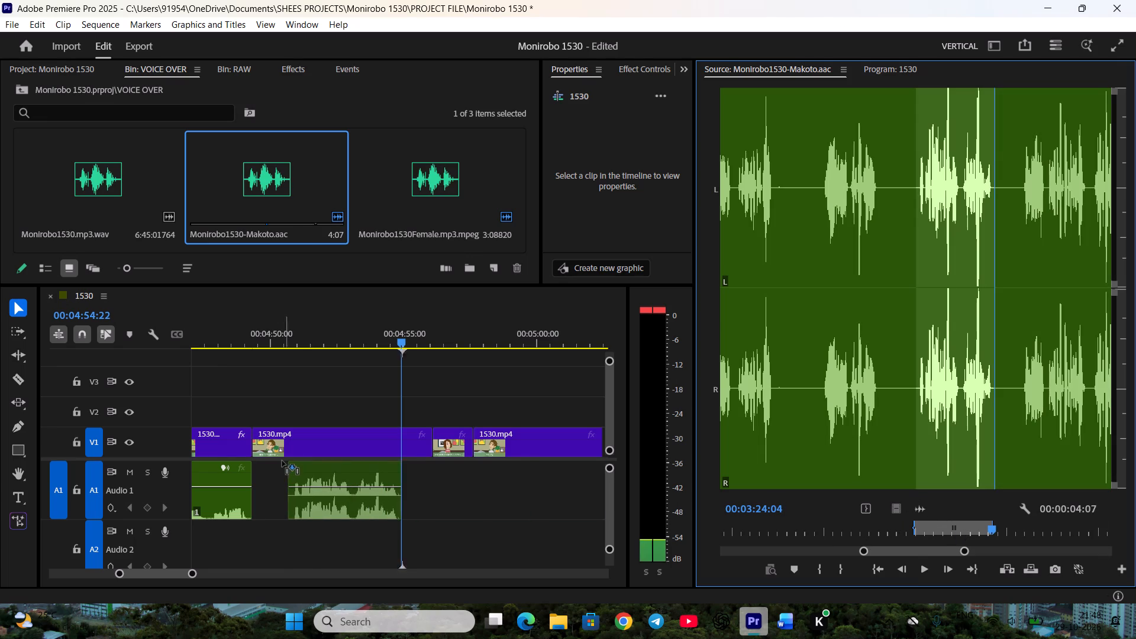
pyautogui.moveTo(282, 461); pyautogui.dragTo(253, 463)
# Trim Makoto's shot on V1 to the end of his housework line, ripple delete the gap, and save the project.
pyautogui.click(299, 333)
pyautogui.press('space')
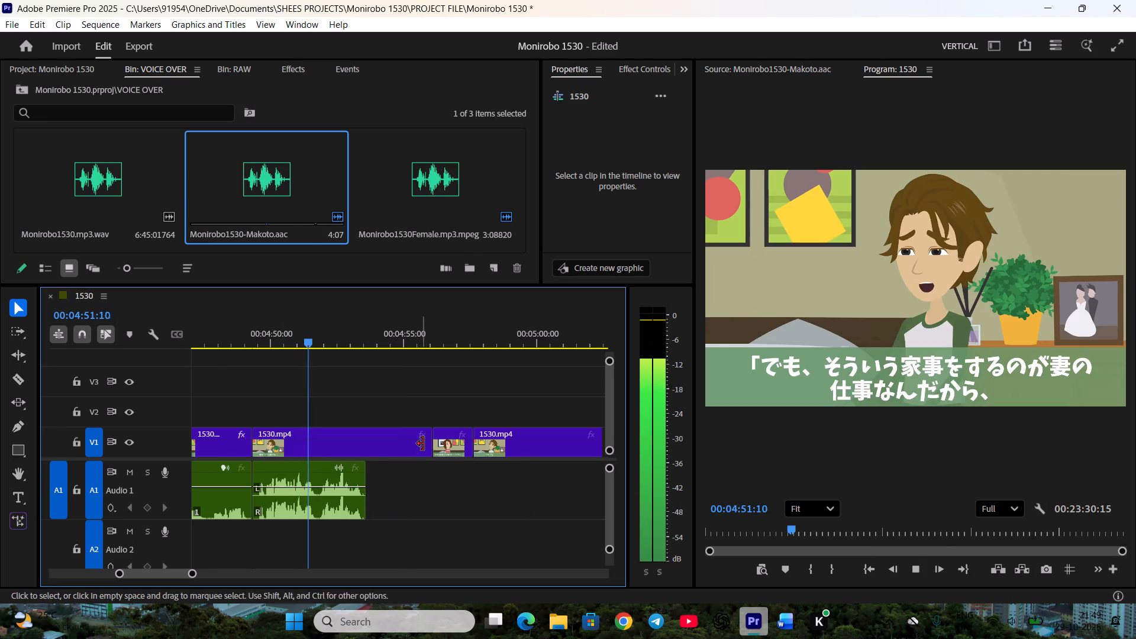
pyautogui.moveTo(424, 444); pyautogui.dragTo(362, 443)
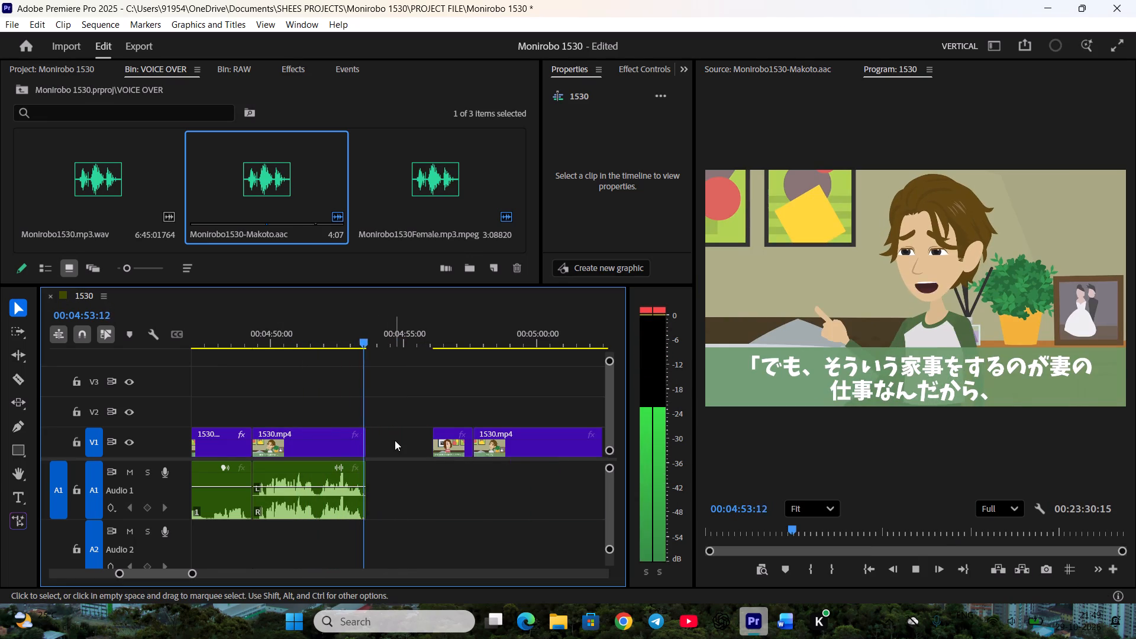
pyautogui.rightClick(395, 440)
pyautogui.click(412, 444)
pyautogui.scroll(-4, 421, 457)
pyautogui.press('space')
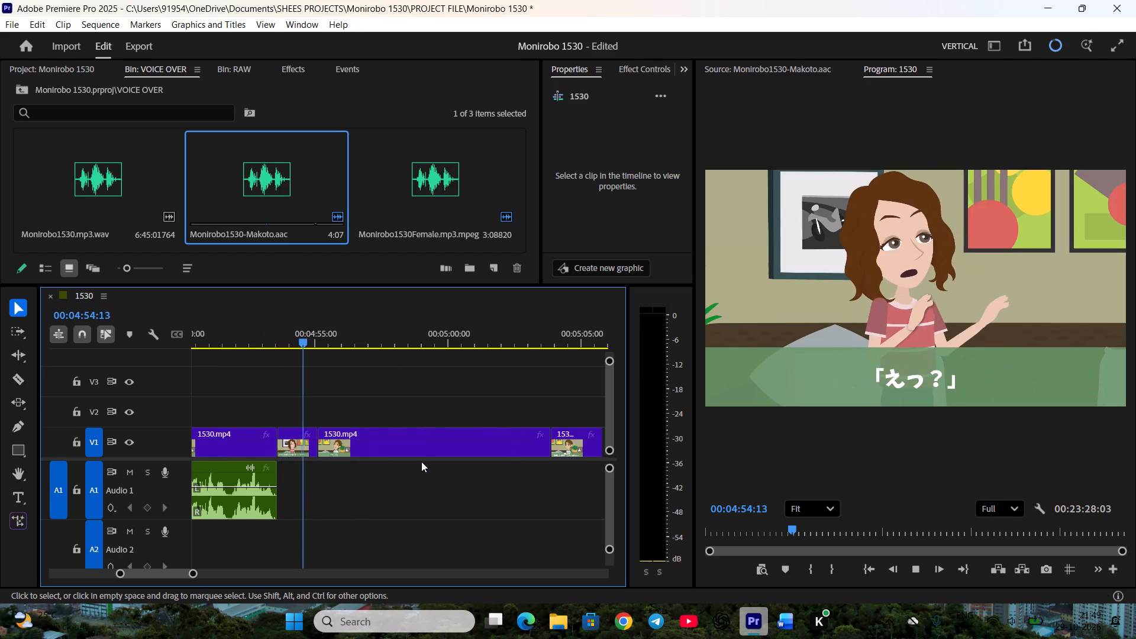
pyautogui.press('space')
pyautogui.click(297, 329)
pyautogui.hotkey('ctrl', 's')
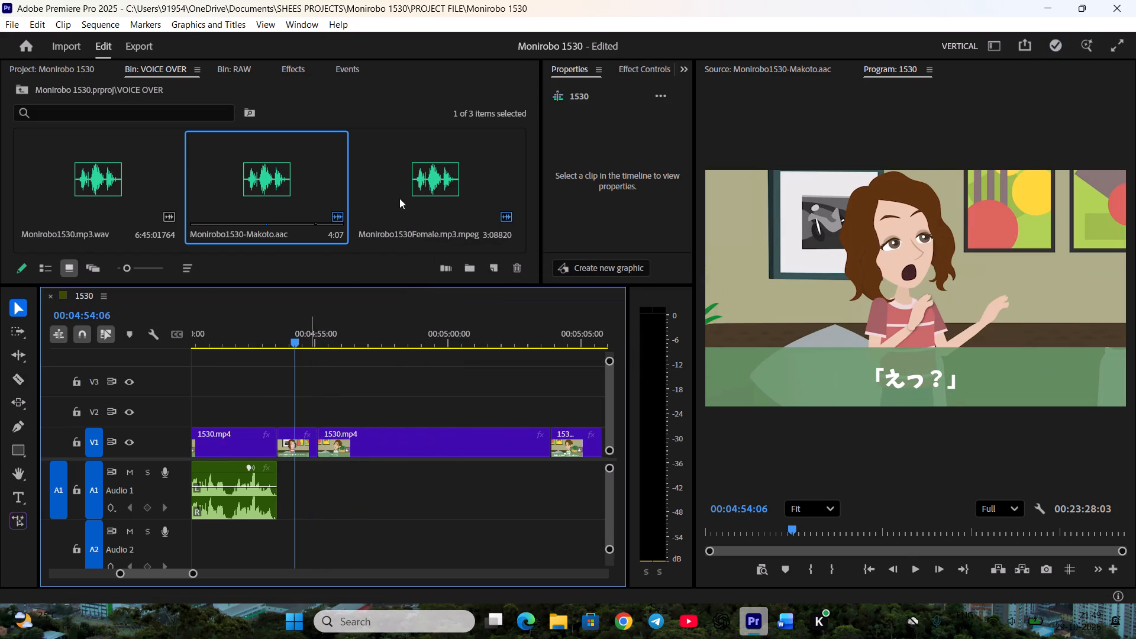
# Mark Kanami's "Huh?" in Monirobo1530Female.mp3.mpeg from 00:03:28:06 to 00:03:28:16, and place it on Audio 1 under her shot.
pyautogui.doubleClick(408, 187)
pyautogui.press('space')
pyautogui.press('space')
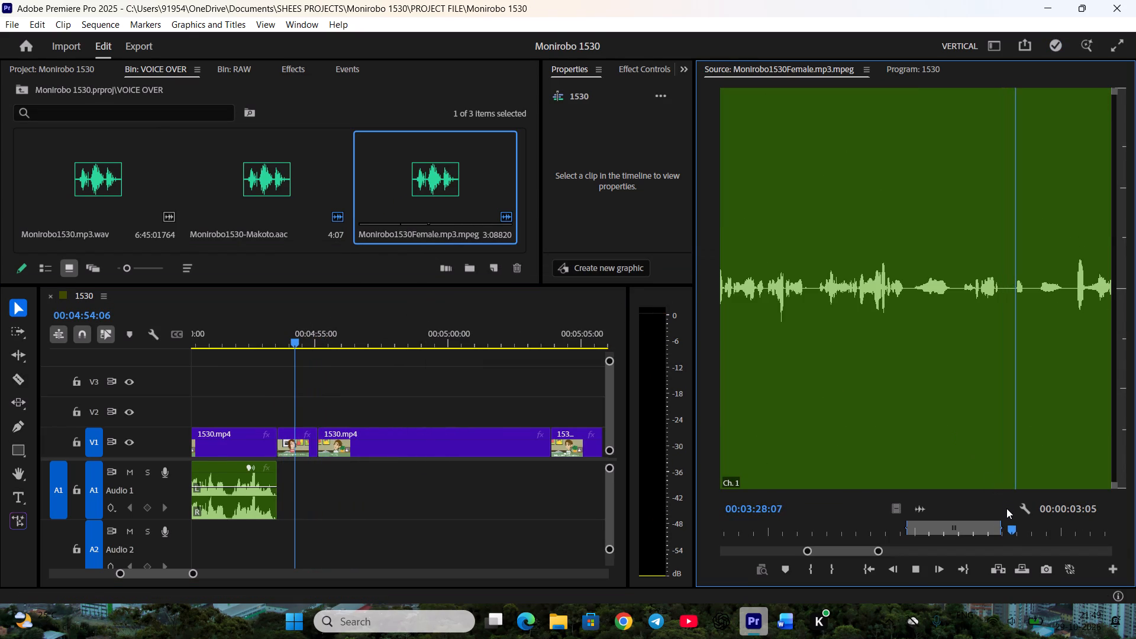
pyautogui.scroll(2, 1006, 508)
pyautogui.press('i')
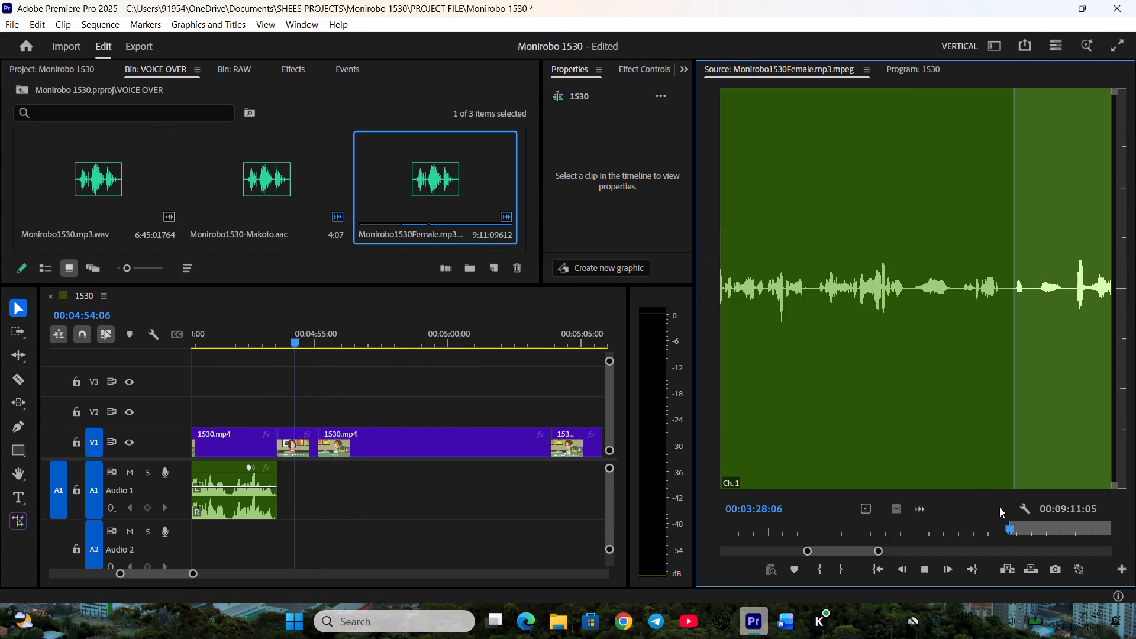
pyautogui.press('space')
pyautogui.press('space')
pyautogui.scroll(2, 999, 508)
pyautogui.press('o')
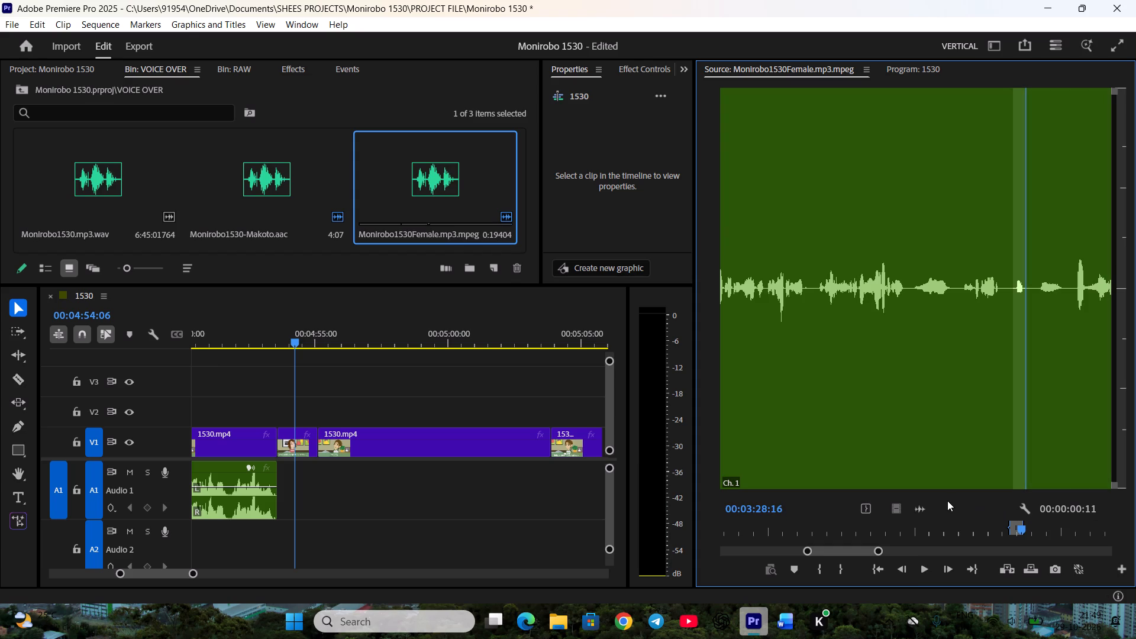
pyautogui.click(928, 507)
pyautogui.moveTo(922, 507); pyautogui.dragTo(295, 476)
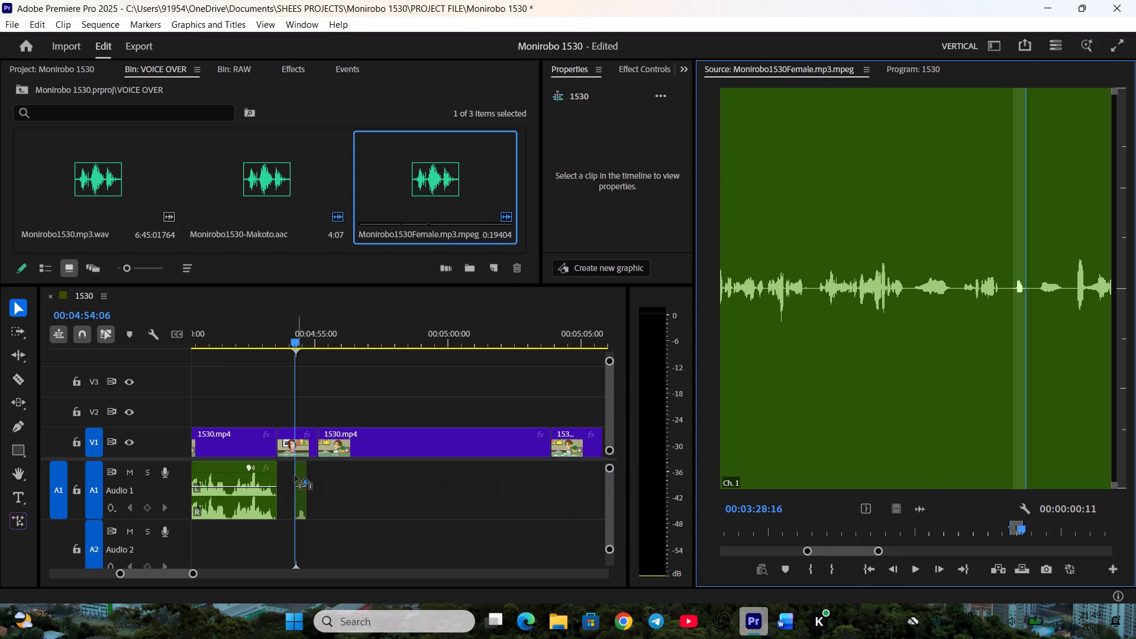
pyautogui.moveTo(295, 476); pyautogui.dragTo(298, 477)
# Extend the end of Kanami's "Huh?" audio clip slightly and move it directly after Makoto's line on Audio 1.
pyautogui.press('=')
pyautogui.press('=')
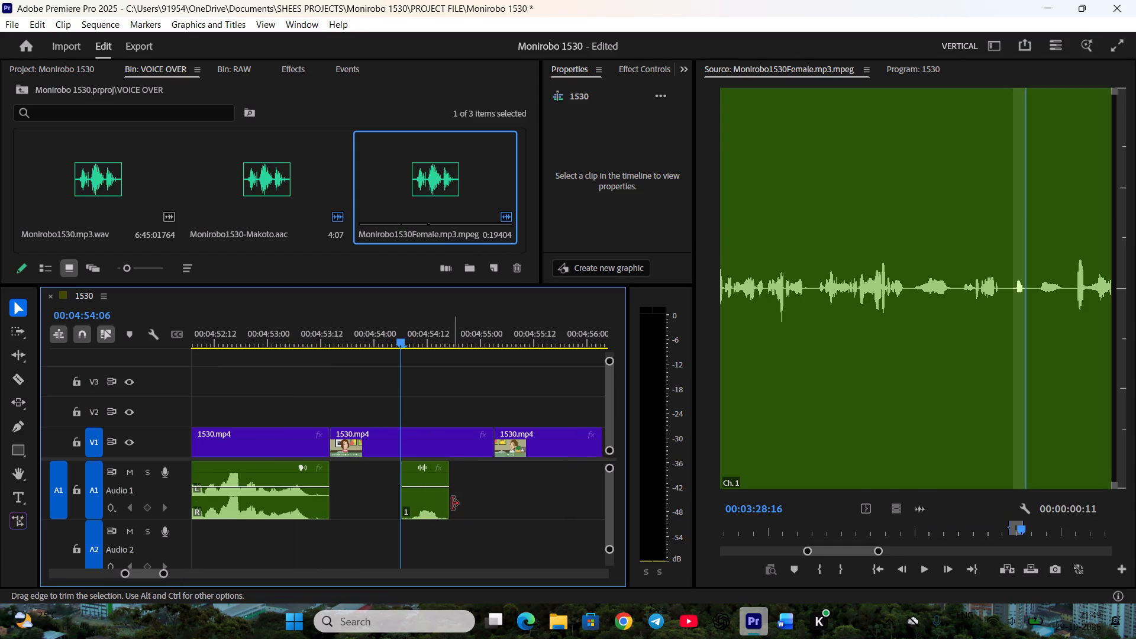
pyautogui.click(454, 504)
pyautogui.moveTo(423, 504); pyautogui.dragTo(369, 498)
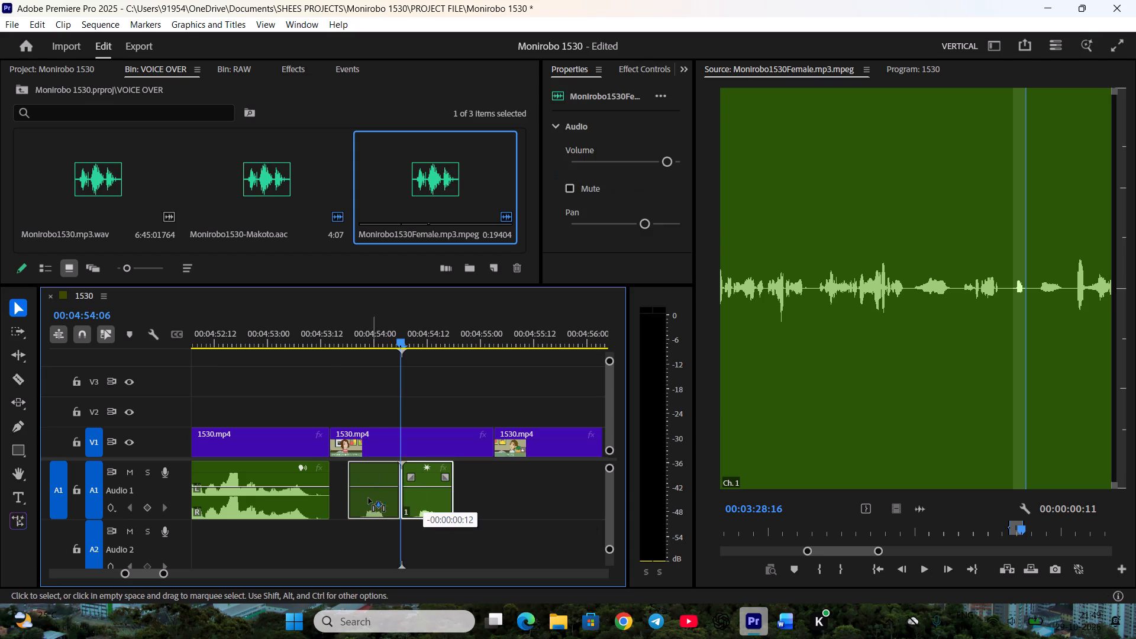
pyautogui.moveTo(369, 498); pyautogui.dragTo(353, 496)
pyautogui.click(374, 540)
# Trim Kanami's "Huh?" shot on V1 to the end of her audio clip, ripple delete the gap, and save the project.
pyautogui.click(328, 336)
pyautogui.press('space')
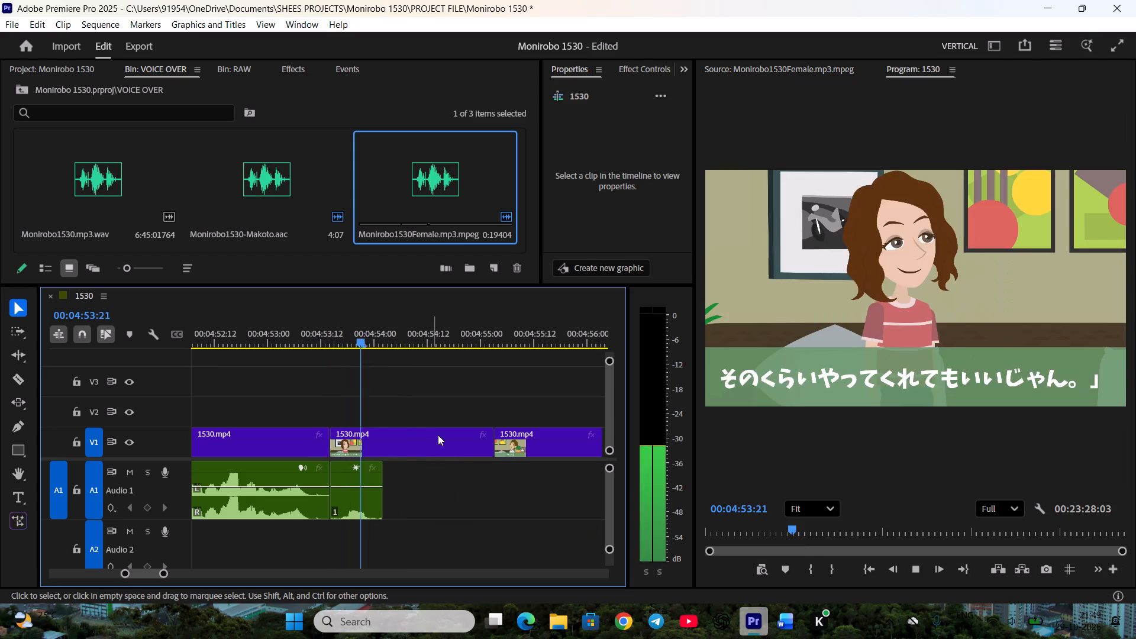
pyautogui.press('space')
pyautogui.moveTo(490, 439); pyautogui.dragTo(381, 441)
pyautogui.rightClick(423, 434)
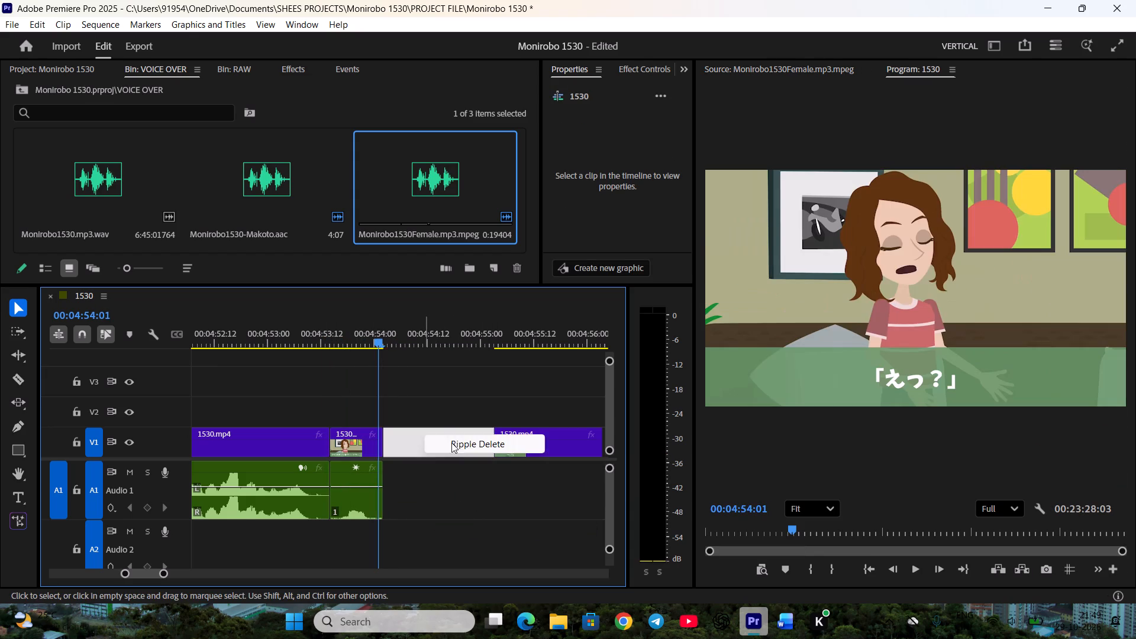
pyautogui.click(460, 443)
pyautogui.scroll(-5, 456, 460)
pyautogui.press('space')
pyautogui.hotkey('ctrl', 's')
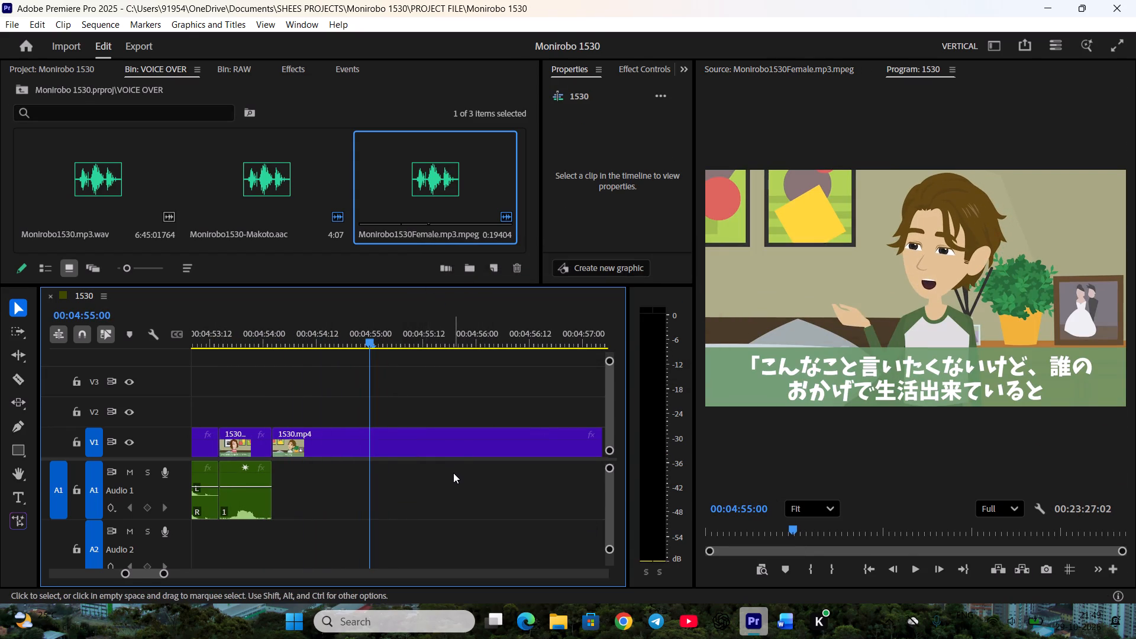
# Review Makoto's next shots on V1 from about 00:04:55:00 to 00:05:06:00, checking the subtitles where his speech ends.
pyautogui.press('-')
pyautogui.scroll(-4, 437, 476)
pyautogui.press('space')
pyautogui.scroll(-5, 434, 472)
pyautogui.moveTo(282, 333); pyautogui.dragTo(283, 333)
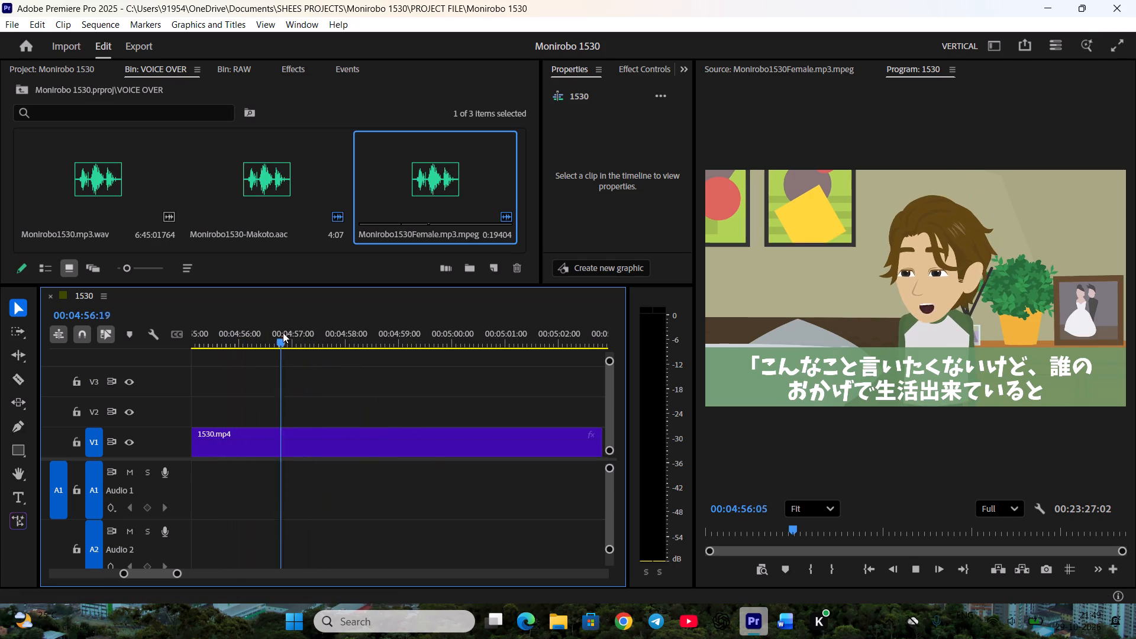
pyautogui.moveTo(283, 333); pyautogui.dragTo(499, 362)
pyautogui.press('space')
pyautogui.scroll(-9, 483, 424)
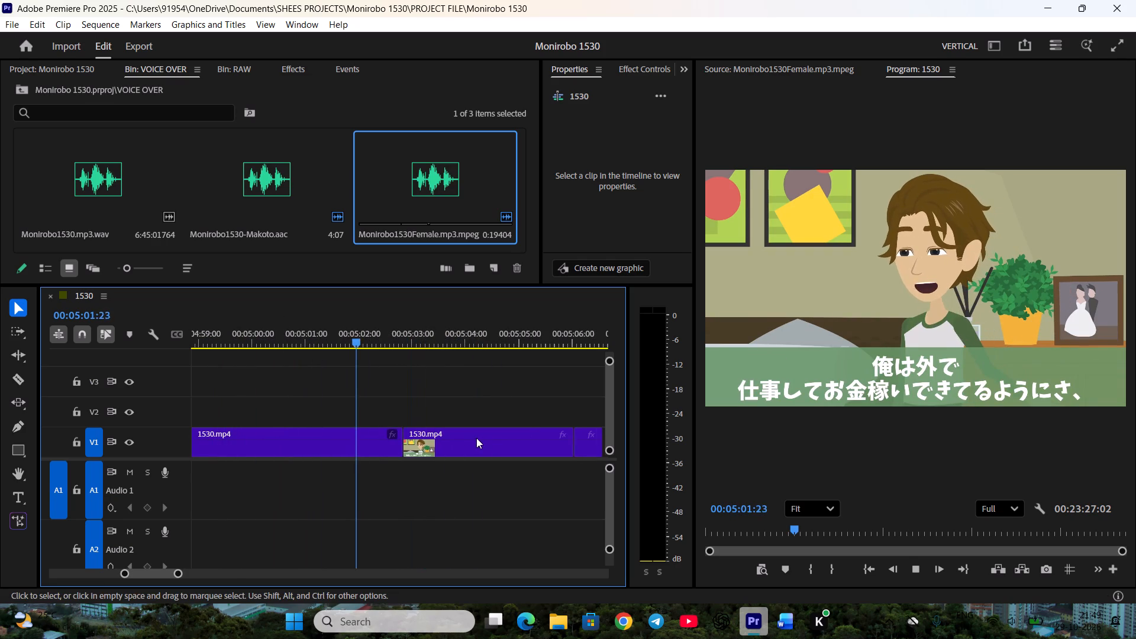
pyautogui.scroll(-4, 473, 437)
pyautogui.moveTo(387, 331); pyautogui.dragTo(497, 348)
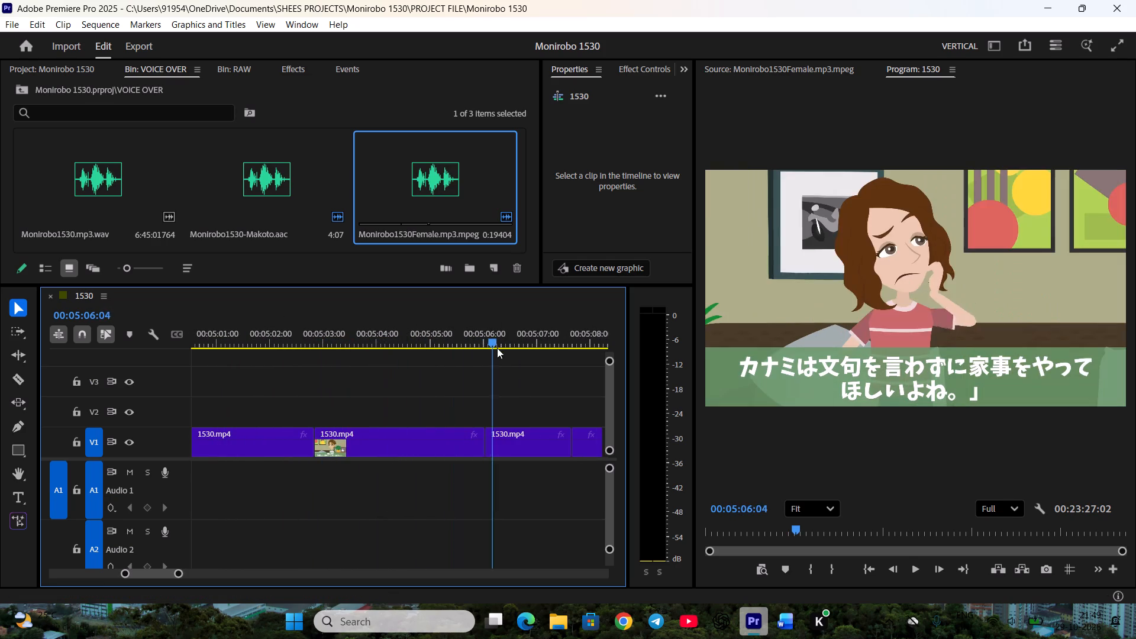
pyautogui.moveTo(497, 348); pyautogui.dragTo(463, 349)
pyautogui.press('-')
pyautogui.scroll(4, 446, 393)
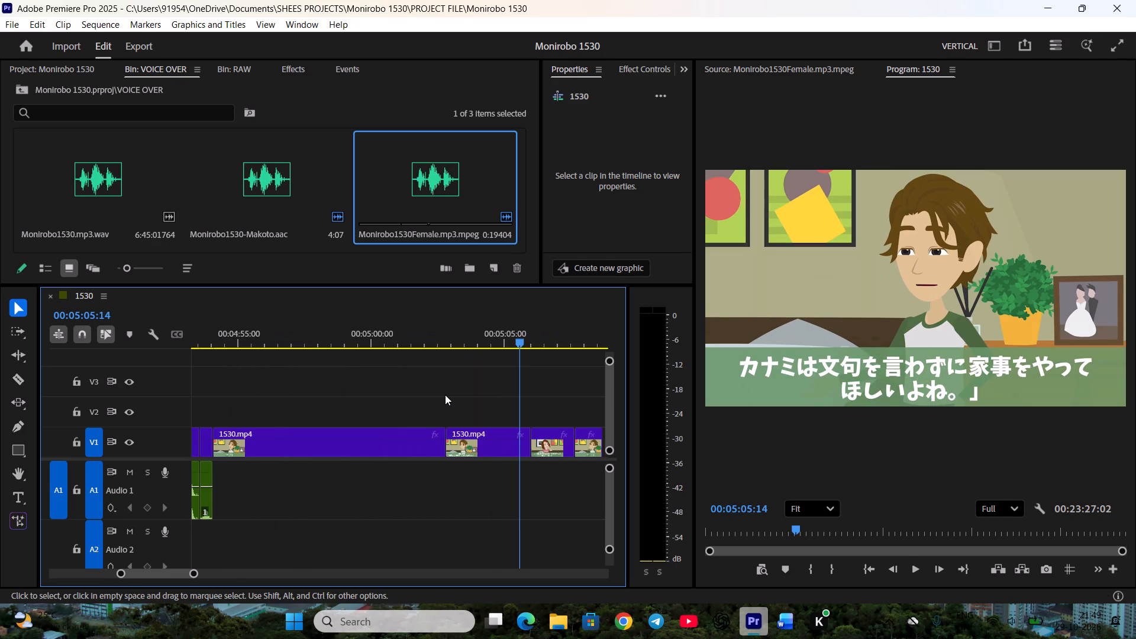
pyautogui.hotkey('ctrl', 's')
# Mark Makoto's "I don't want to say this" line against the script with Out point 00:03:34:02, and place it on Audio 1 after Kanami's "Huh?".
pyautogui.doubleClick(248, 172)
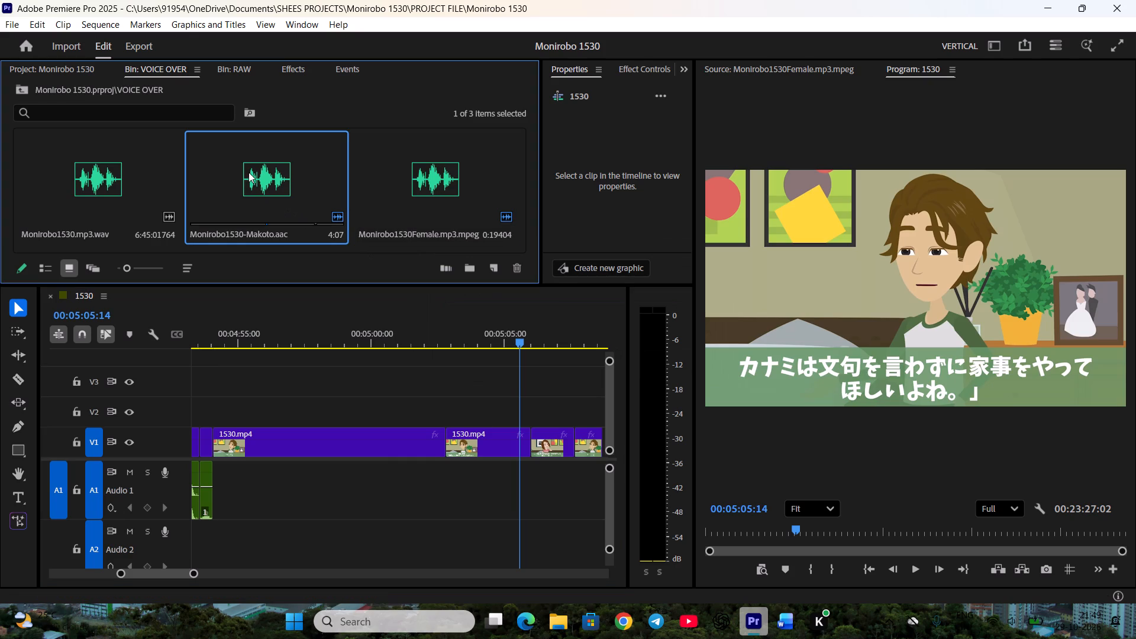
pyautogui.press('space')
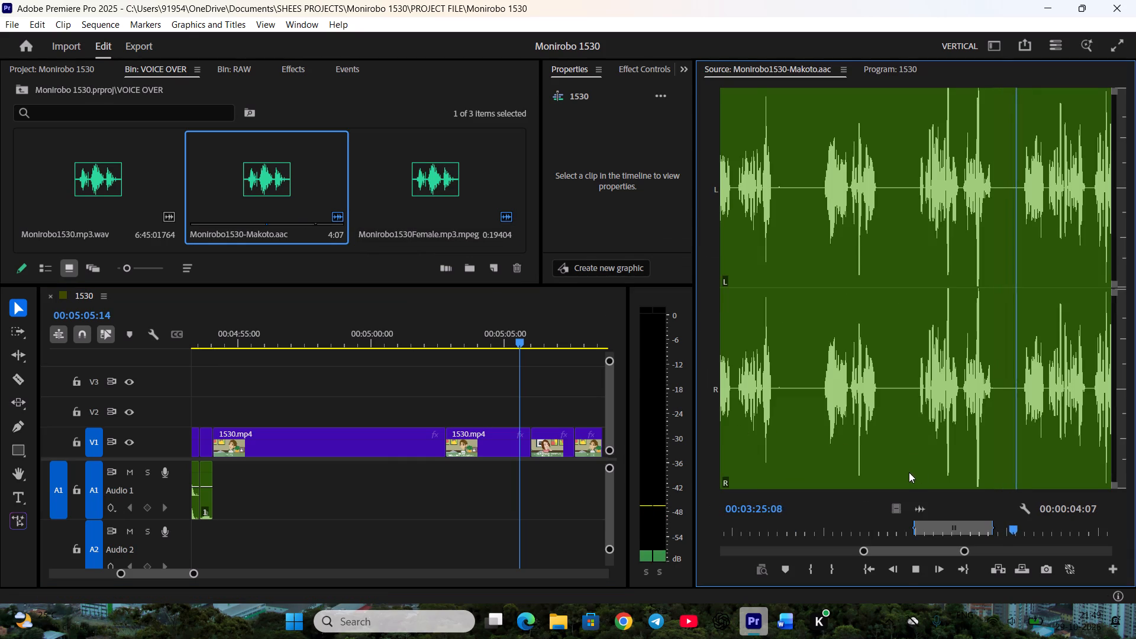
pyautogui.press('space')
pyautogui.press('i')
pyautogui.press('space')
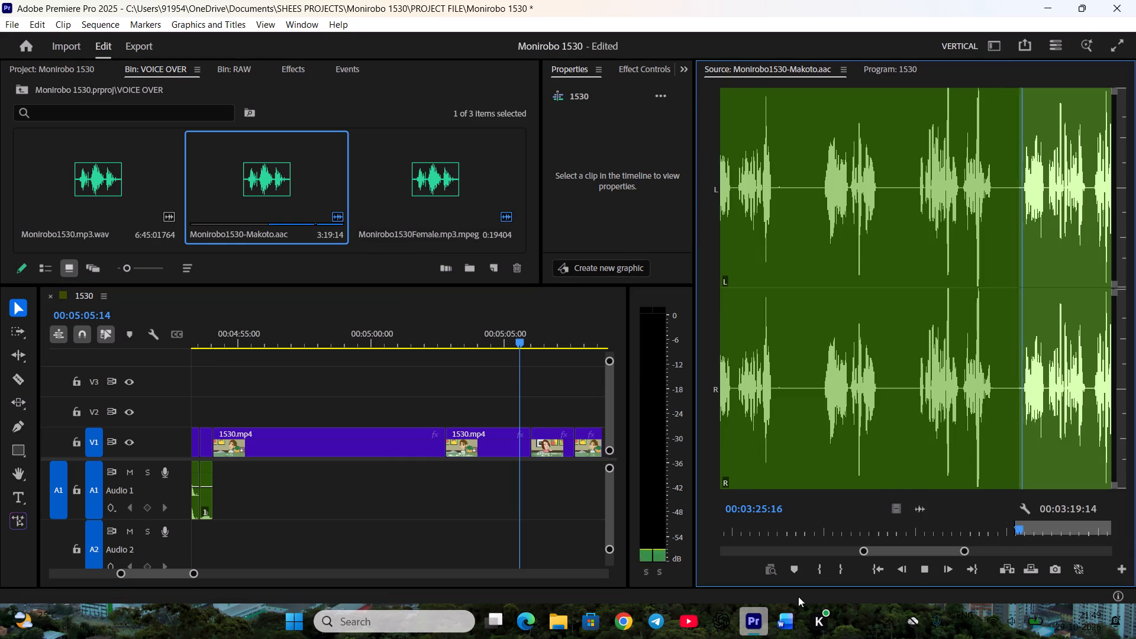
pyautogui.click(785, 618)
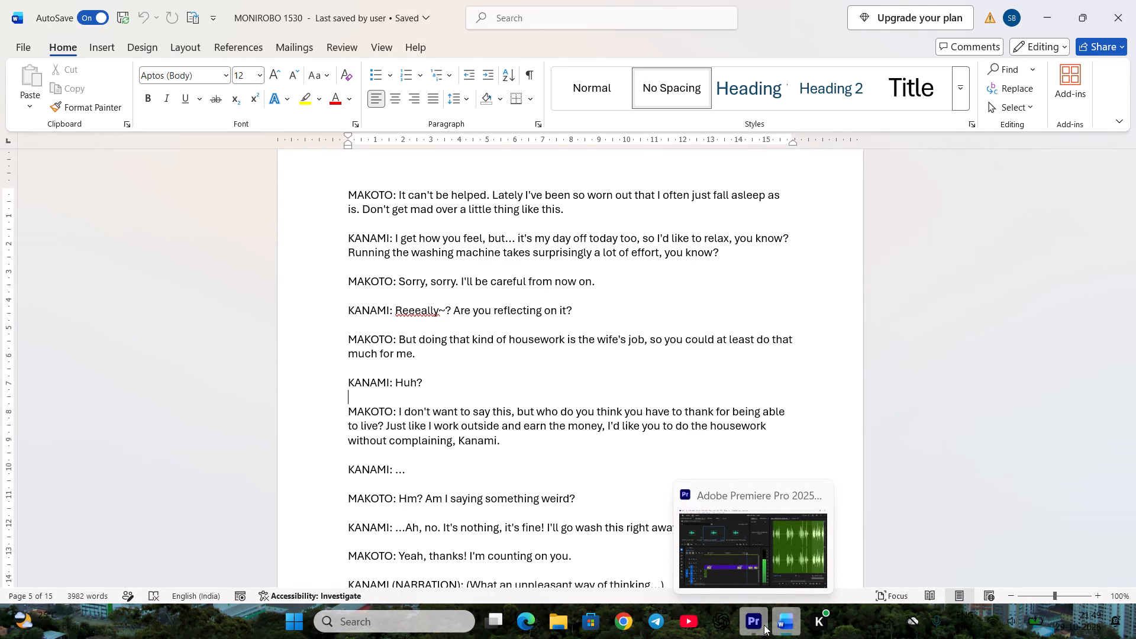
pyautogui.click(764, 625)
pyautogui.press('space')
pyautogui.scroll(4, 917, 513)
pyautogui.scroll(-3, 921, 521)
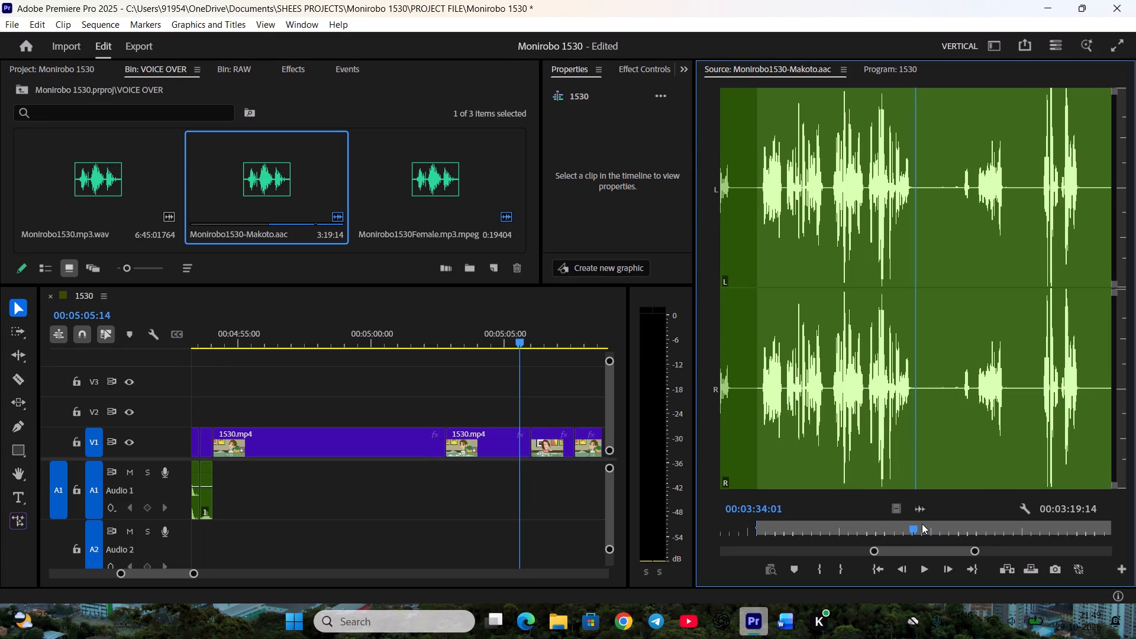
pyautogui.scroll(-1, 922, 524)
pyautogui.press('o')
pyautogui.moveTo(921, 509); pyautogui.dragTo(424, 489)
pyautogui.scroll(-3, 453, 525)
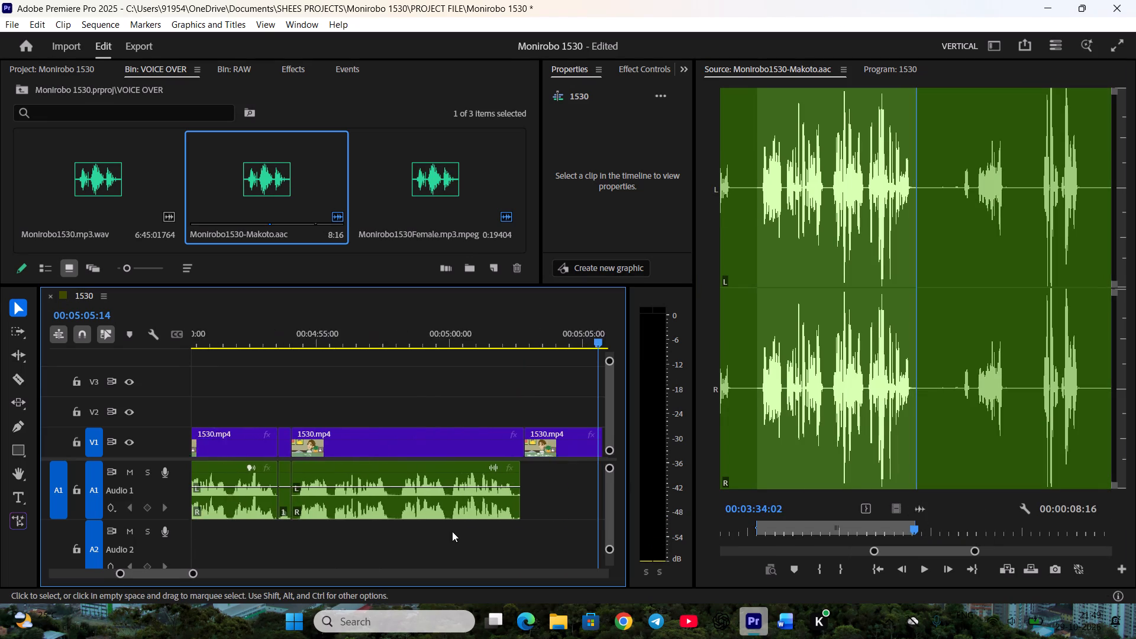
# Play back Makoto's newly placed line on Audio 1 and set the playhead where his speech ends, at 00:05:02:09.
pyautogui.scroll(-7, 452, 531)
pyautogui.press('space')
pyautogui.click(390, 359)
pyautogui.click(395, 334)
pyautogui.press('space')
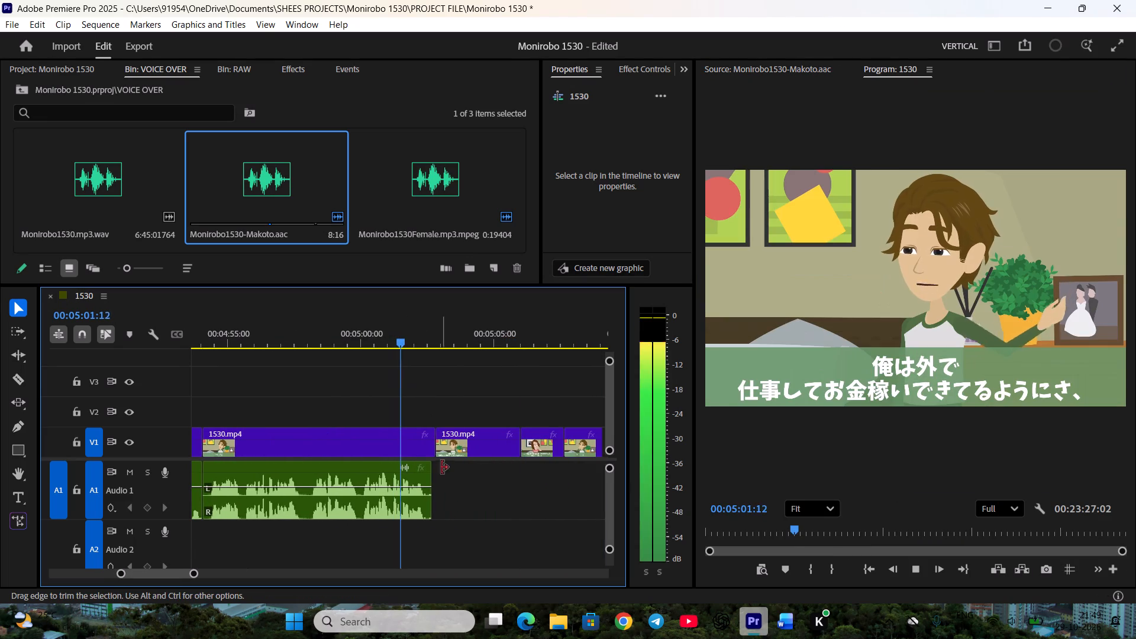
pyautogui.press('space')
pyautogui.click(435, 451)
pyautogui.press('space')
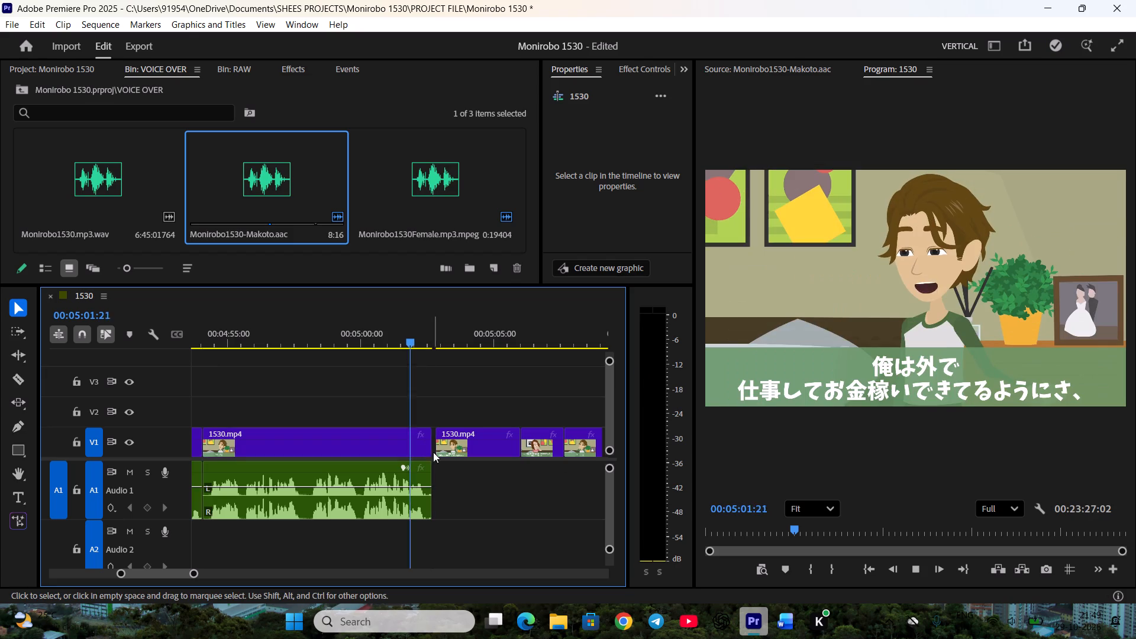
pyautogui.press('space')
pyautogui.press('=')
pyautogui.press('=')
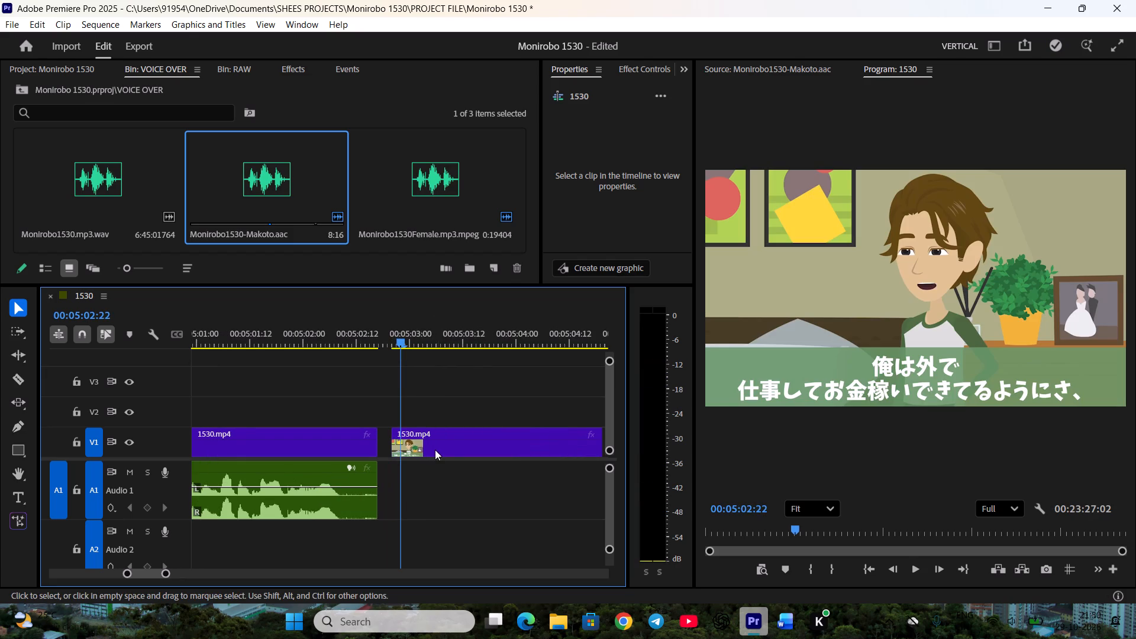
pyautogui.moveTo(359, 340); pyautogui.dragTo(348, 356)
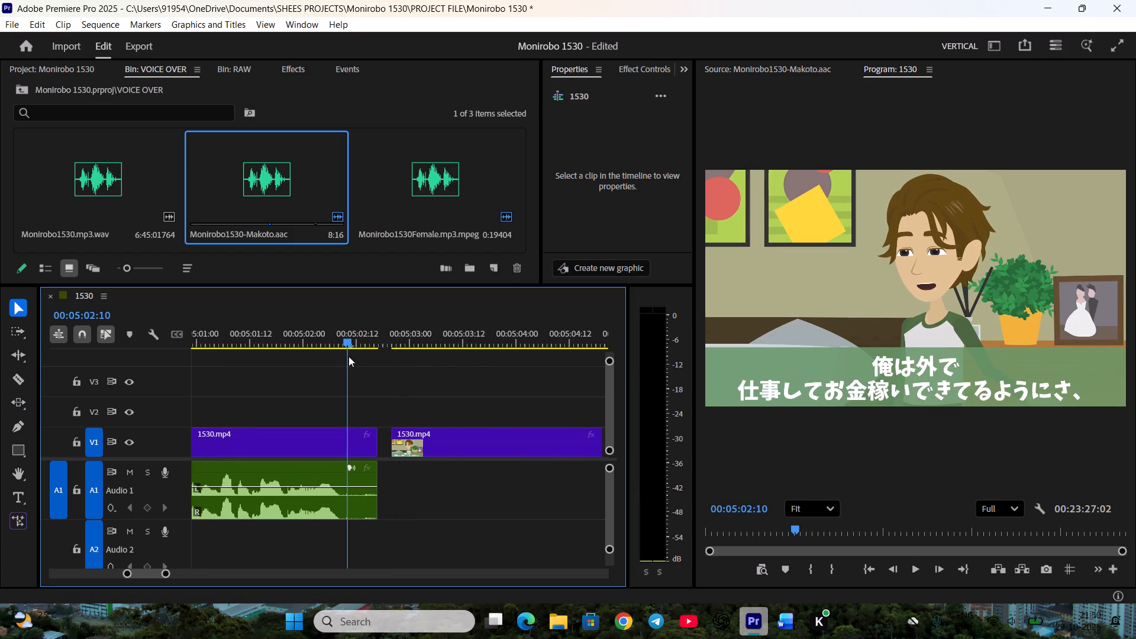
pyautogui.moveTo(348, 356); pyautogui.dragTo(347, 359)
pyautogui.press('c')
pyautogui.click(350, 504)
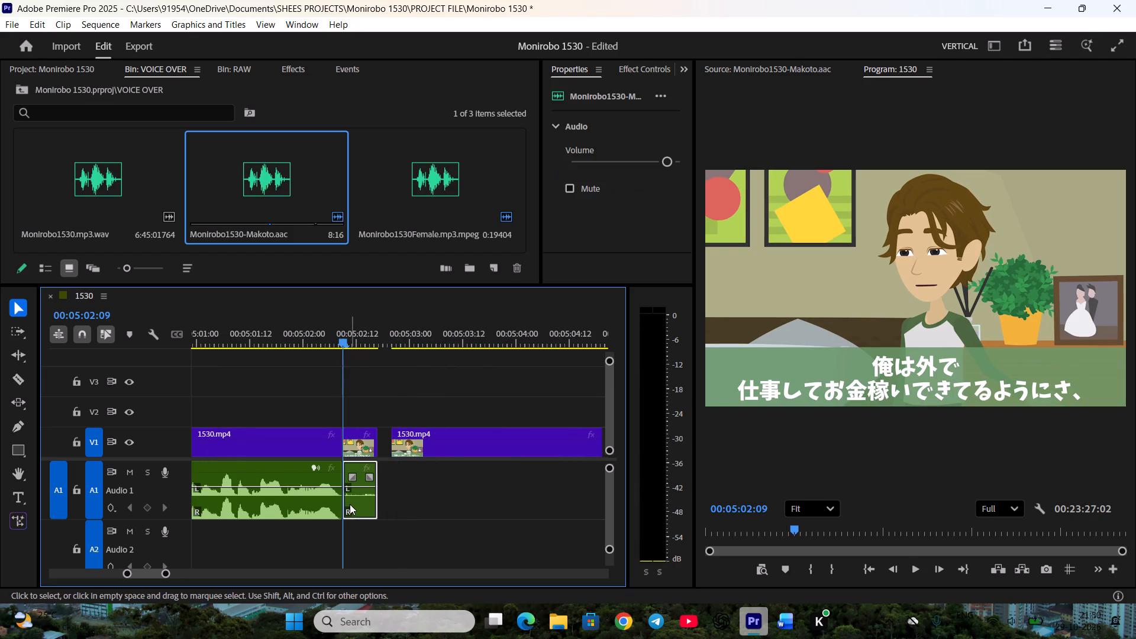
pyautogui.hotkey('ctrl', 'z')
# Split only Makoto's clip on Audio 1 at 00:05:02:09 and delete the leftover silent tail.
pyautogui.click(355, 503)
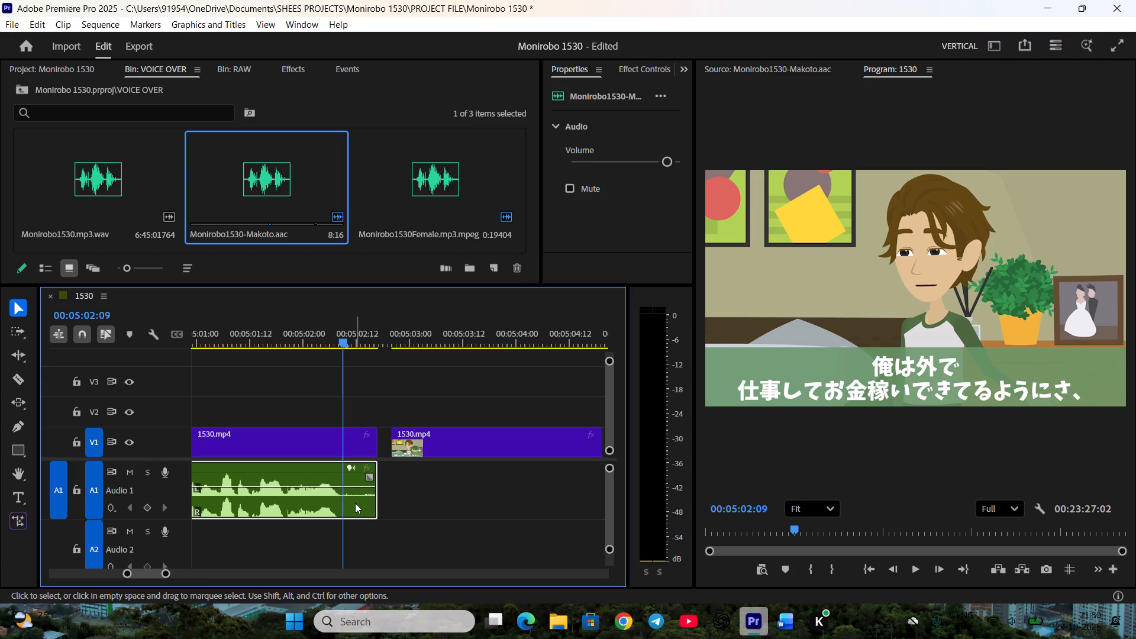
pyautogui.press('c')
pyautogui.click(358, 504)
pyautogui.press('BackSpace')
# Trim Makoto's V1 shot back to the end of his shortened audio at 00:05:02:09 and ripple delete the gap.
pyautogui.moveTo(372, 453); pyautogui.dragTo(369, 453)
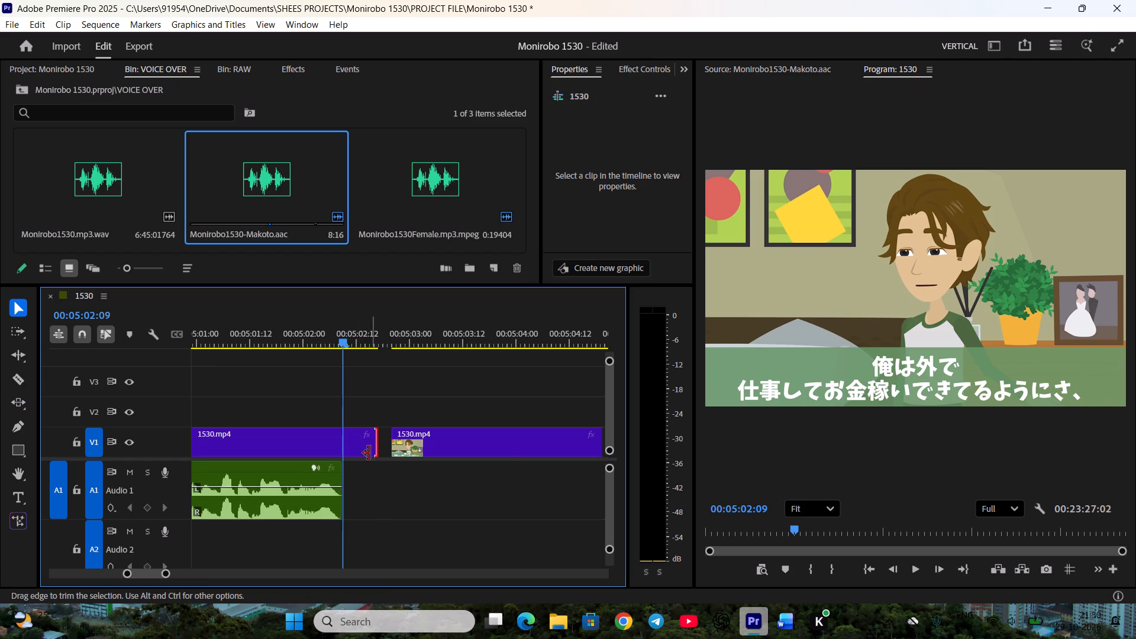
pyautogui.moveTo(369, 453); pyautogui.dragTo(341, 455)
pyautogui.press('-')
pyautogui.rightClick(383, 443)
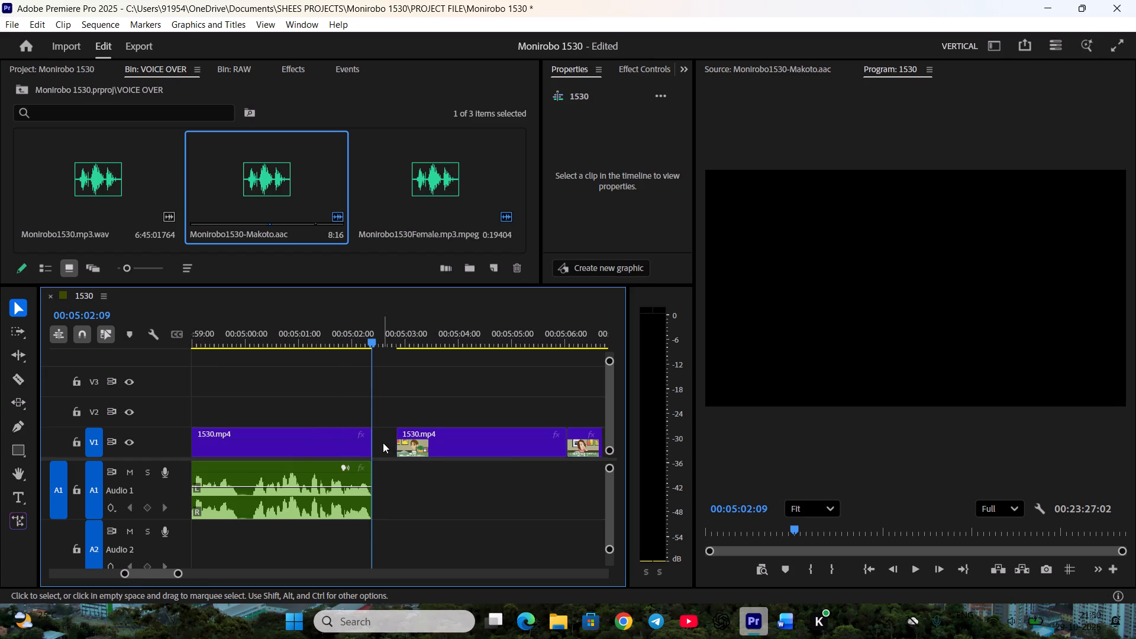
pyautogui.click(412, 464)
pyautogui.rightClick(387, 444)
pyautogui.click(403, 450)
# Move Makoto's following V1 shot earlier to start at 00:05:00:00, over the pause in his line, overwriting the previous shot's end.
pyautogui.press('space')
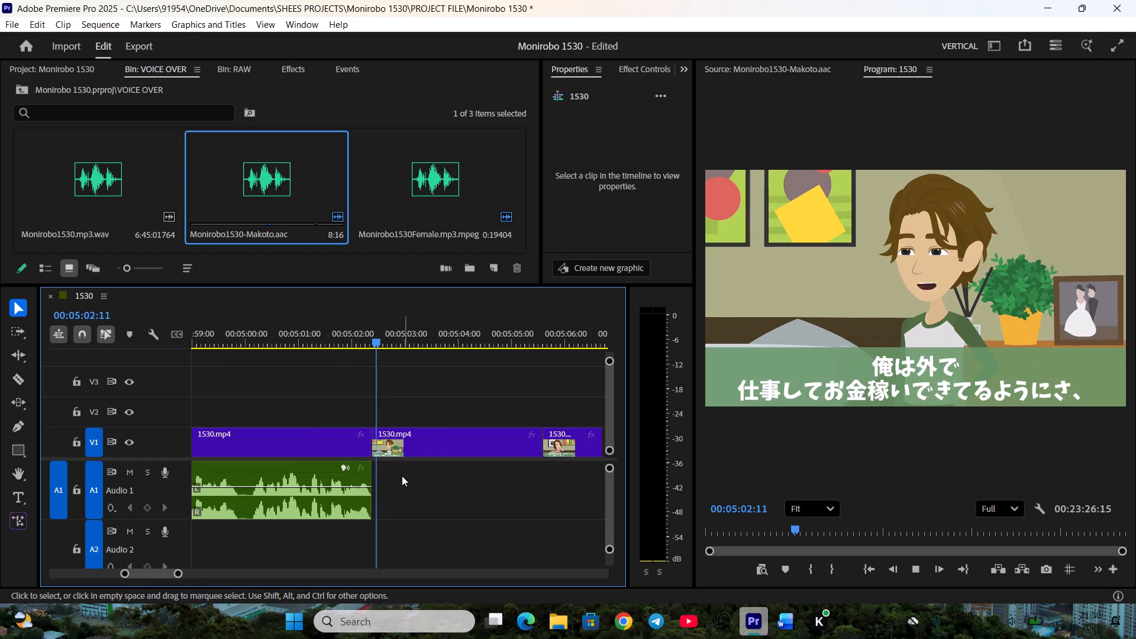
pyautogui.scroll(1, 402, 481)
pyautogui.press('space')
pyautogui.moveTo(299, 323); pyautogui.dragTo(269, 346)
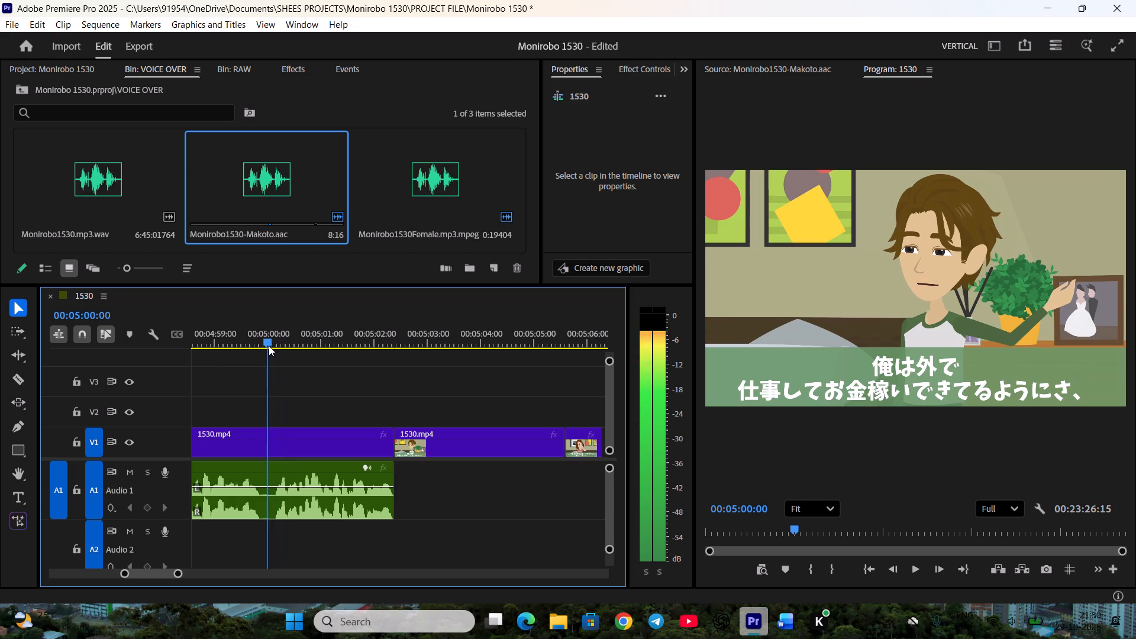
pyautogui.moveTo(269, 346); pyautogui.dragTo(268, 346)
pyautogui.moveTo(446, 448); pyautogui.dragTo(318, 446)
pyautogui.press('space')
pyautogui.click(338, 373)
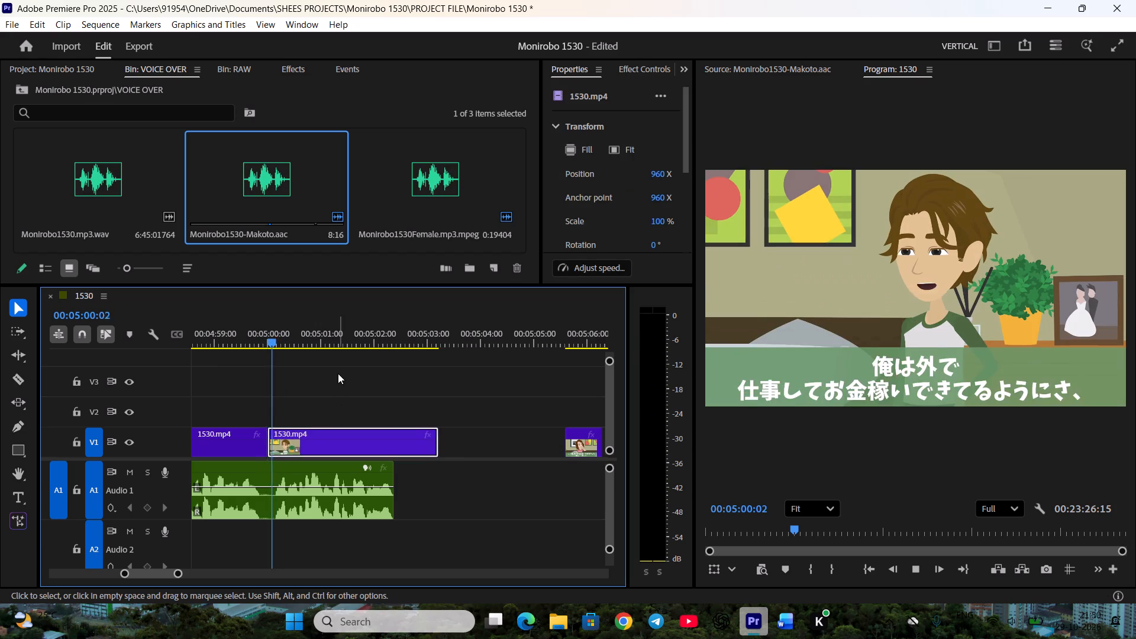
# Trim the moved Makoto shot to just past the end of his audio, ripple delete the gap, and save the project.
pyautogui.moveTo(443, 447); pyautogui.dragTo(401, 445)
pyautogui.press('space')
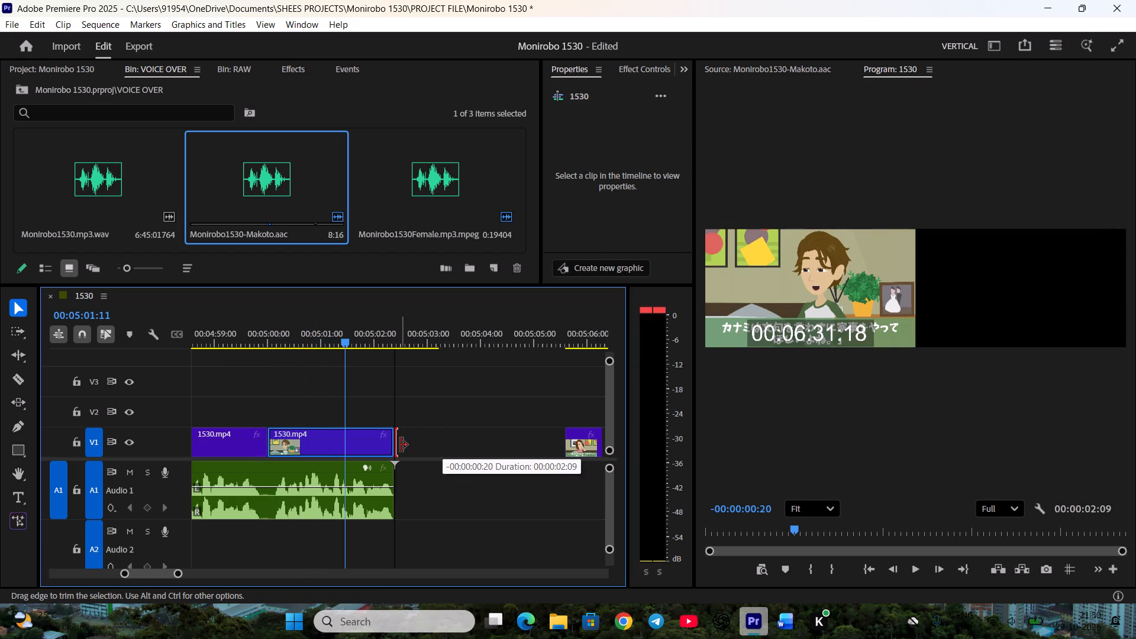
pyautogui.moveTo(401, 445); pyautogui.dragTo(404, 446)
pyautogui.press('space')
pyautogui.press('space')
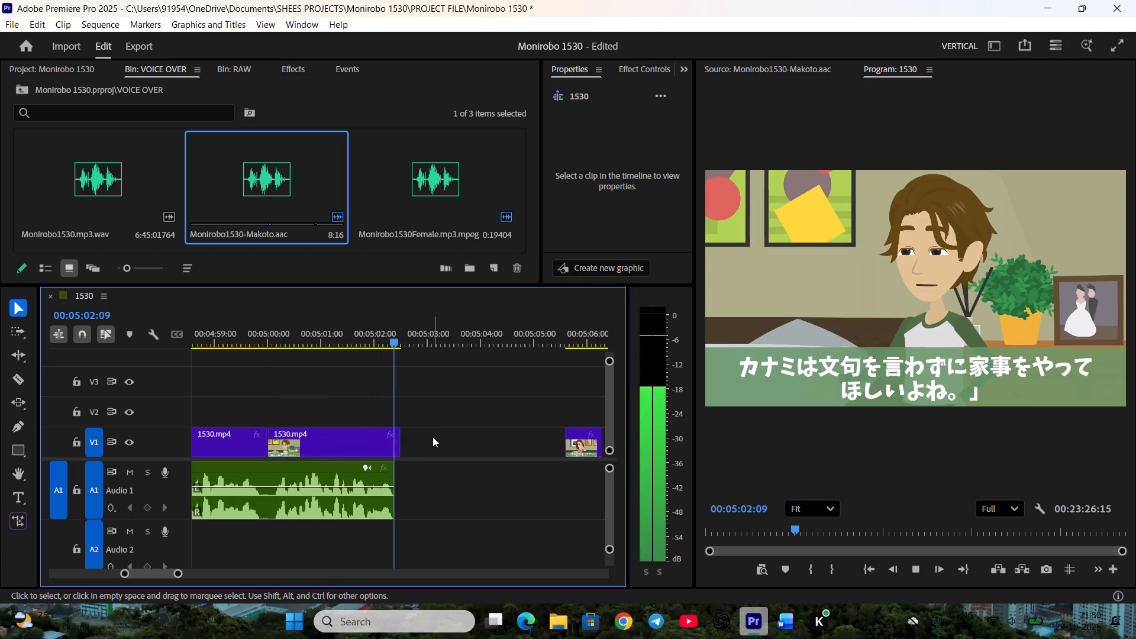
pyautogui.rightClick(433, 437)
pyautogui.click(444, 445)
pyautogui.scroll(-5, 445, 467)
pyautogui.press('space')
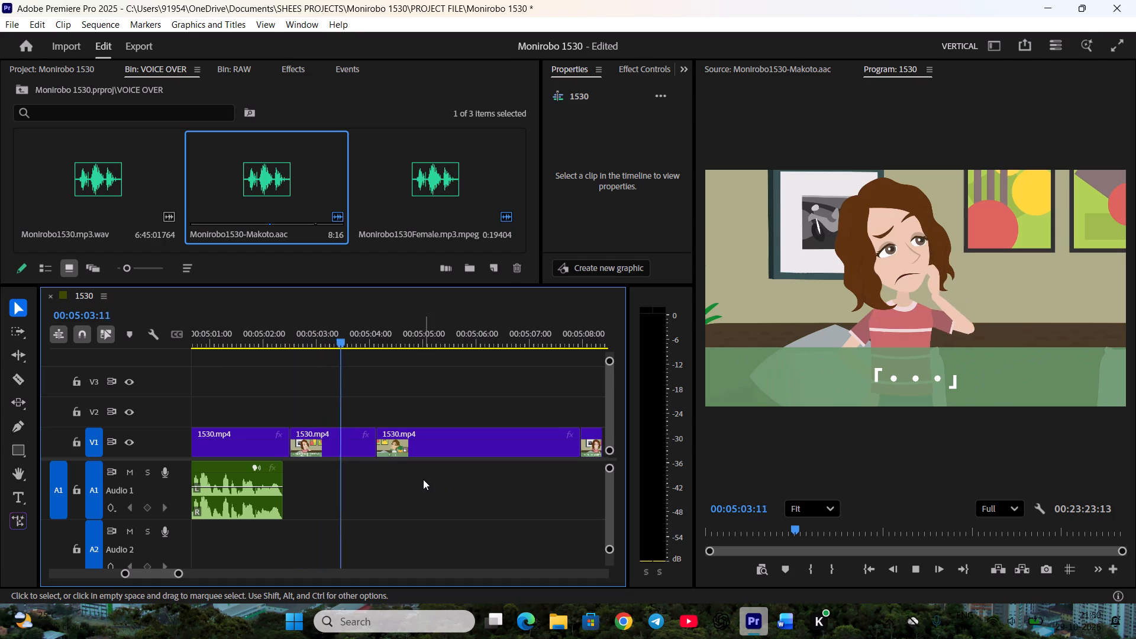
pyautogui.press('space')
pyautogui.click(340, 332)
pyautogui.hotkey('ctrl', 's')
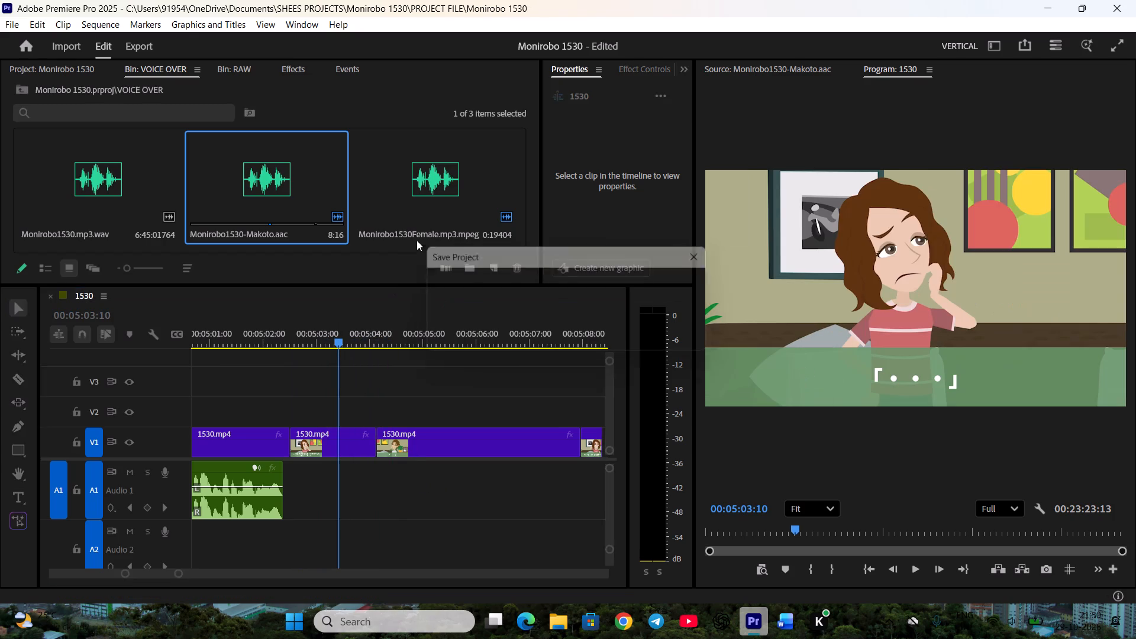
# Mark Kanami's short reaction from 00:03:29:00 to 00:03:30:02 in the female voice-over and place it on Audio 1 under her "・・・" shot.
pyautogui.doubleClick(417, 208)
pyautogui.press('space')
pyautogui.press('space')
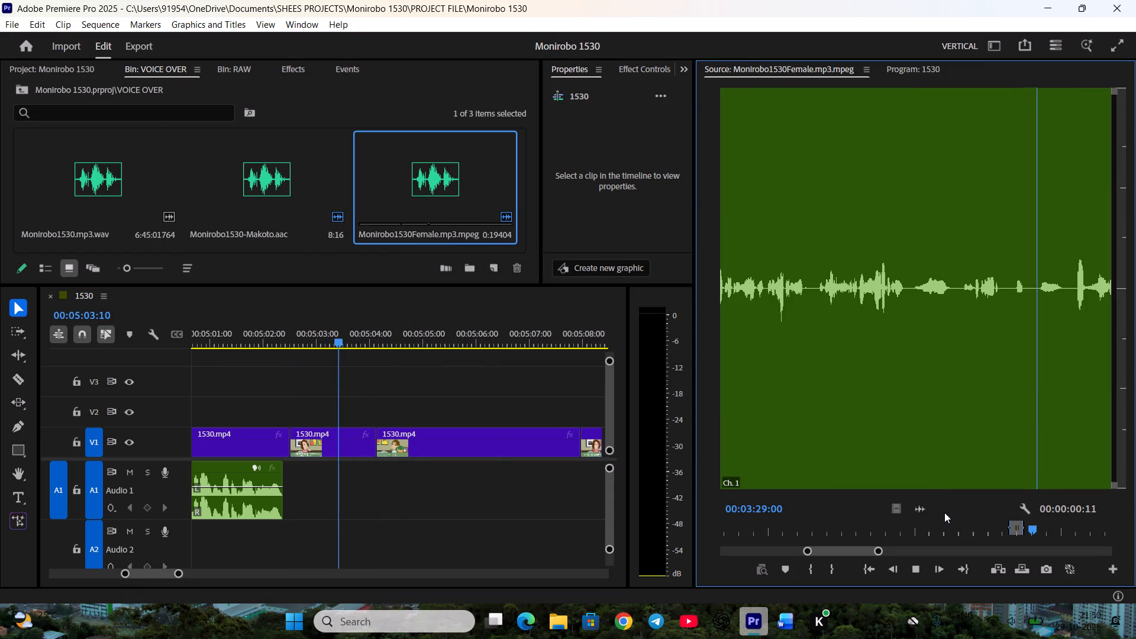
pyautogui.press('i')
pyautogui.press('space')
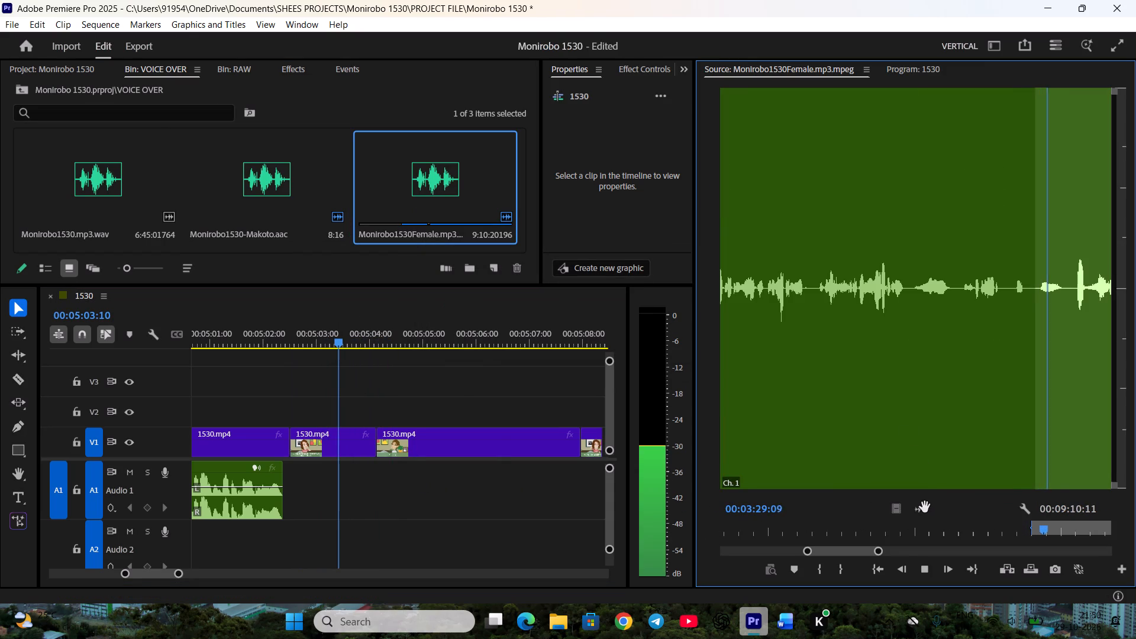
pyautogui.press('space')
pyautogui.press('o')
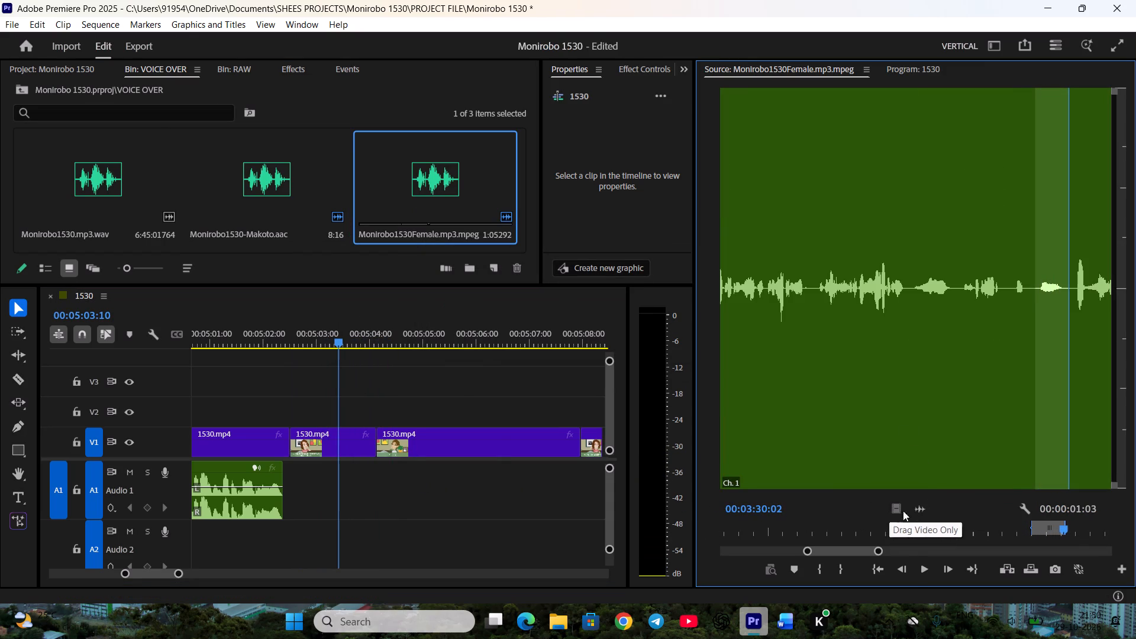
pyautogui.moveTo(916, 508); pyautogui.dragTo(295, 477)
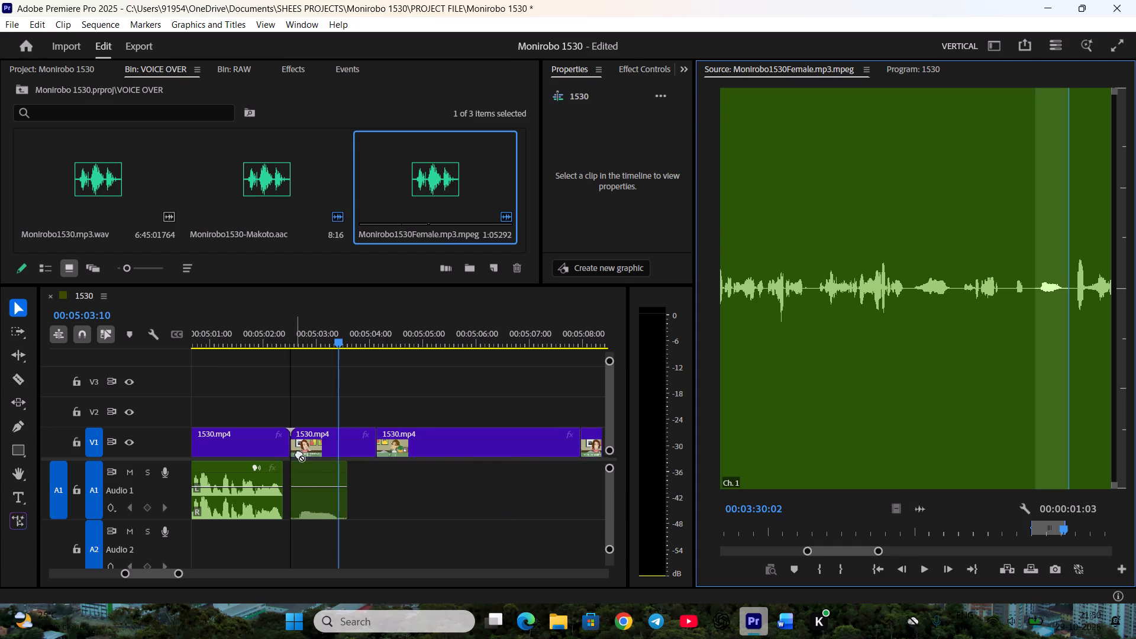
# Trim Kanami's "・・・" shot on V1 to the end of her reaction audio, ripple delete the gap, and save the project.
pyautogui.click(306, 340)
pyautogui.press('space')
pyautogui.press('space')
pyautogui.moveTo(373, 448); pyautogui.dragTo(356, 448)
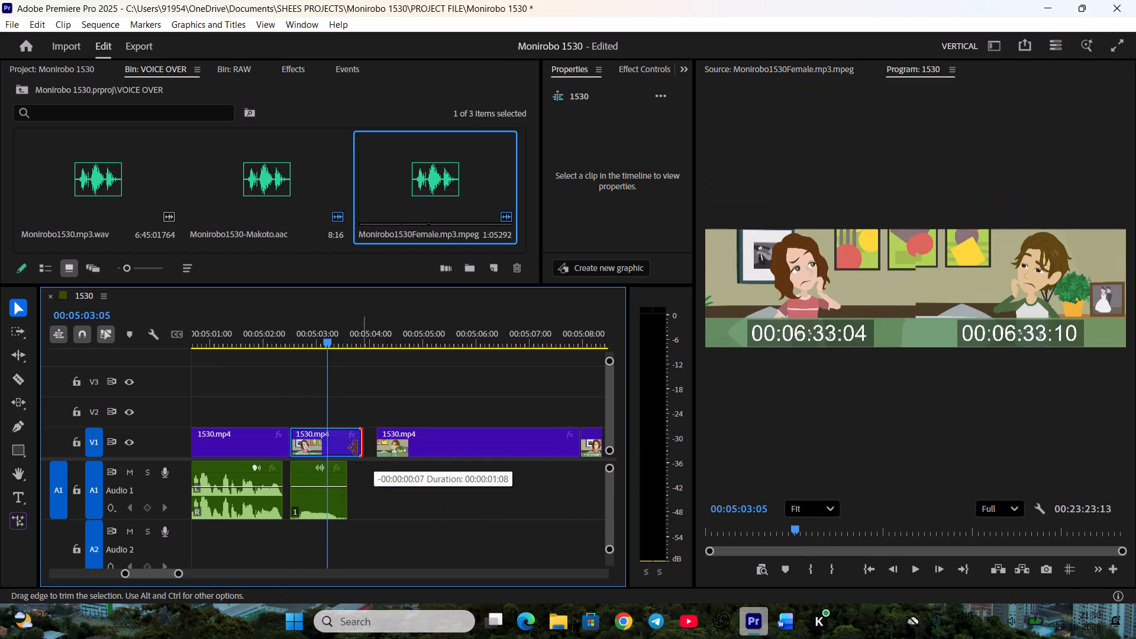
pyautogui.moveTo(356, 448); pyautogui.dragTo(347, 448)
pyautogui.rightClick(364, 446)
pyautogui.click(398, 449)
pyautogui.scroll(-5, 400, 471)
pyautogui.press('space')
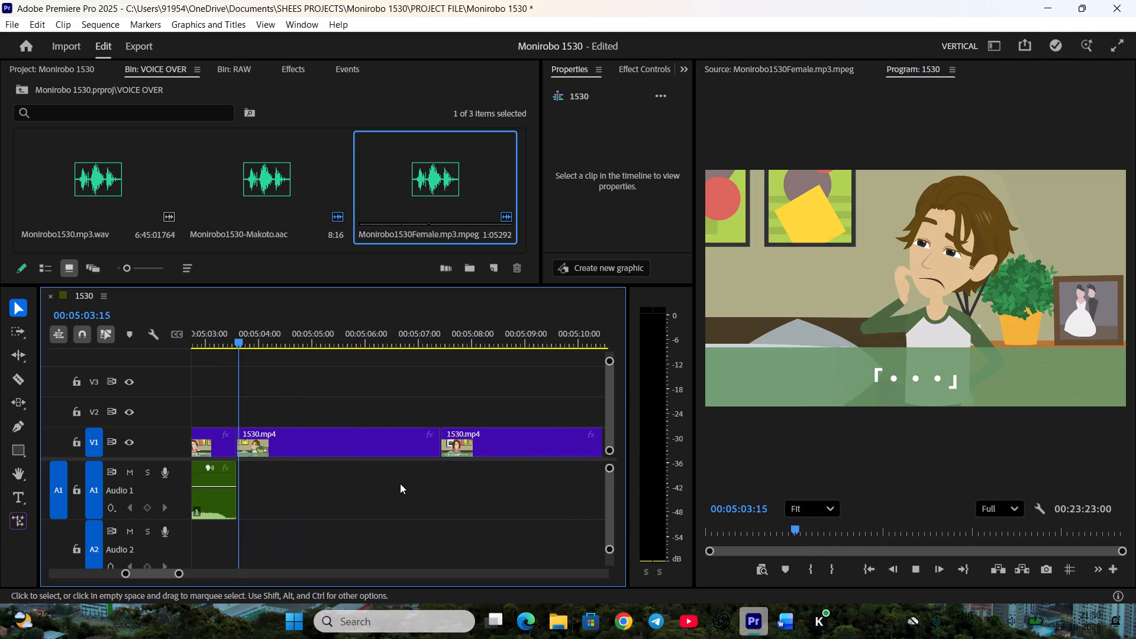
pyautogui.moveTo(314, 334); pyautogui.dragTo(405, 356)
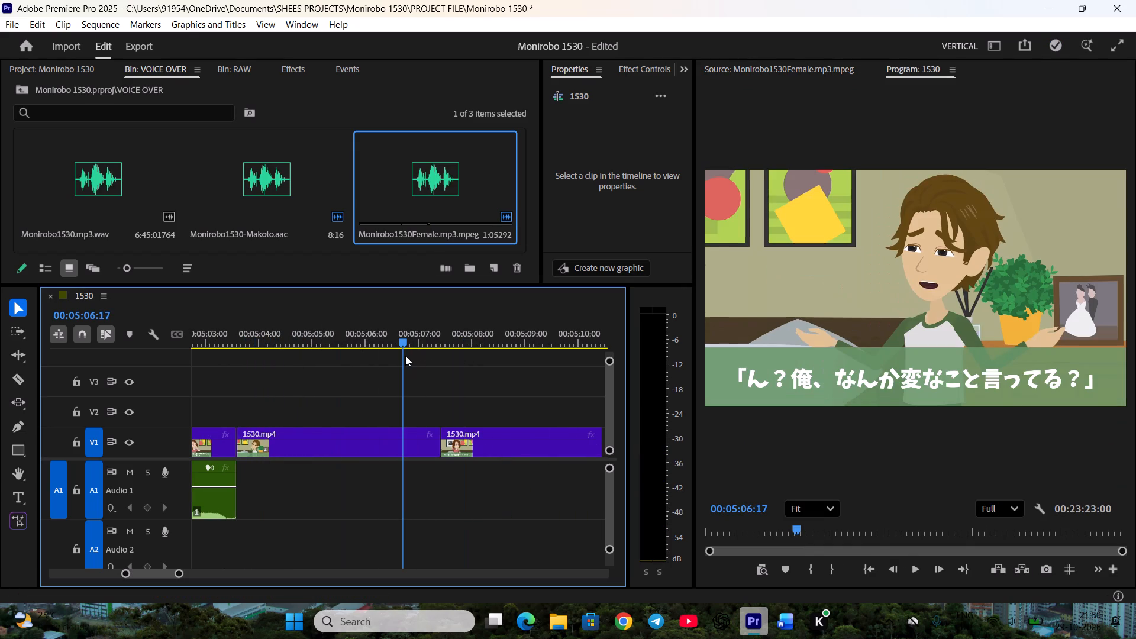
pyautogui.hotkey('ctrl', 's')
# Open Makoto's voice-over source and set the In point for his next line at 00:03:36:13.
pyautogui.doubleClick(285, 187)
pyautogui.press('space')
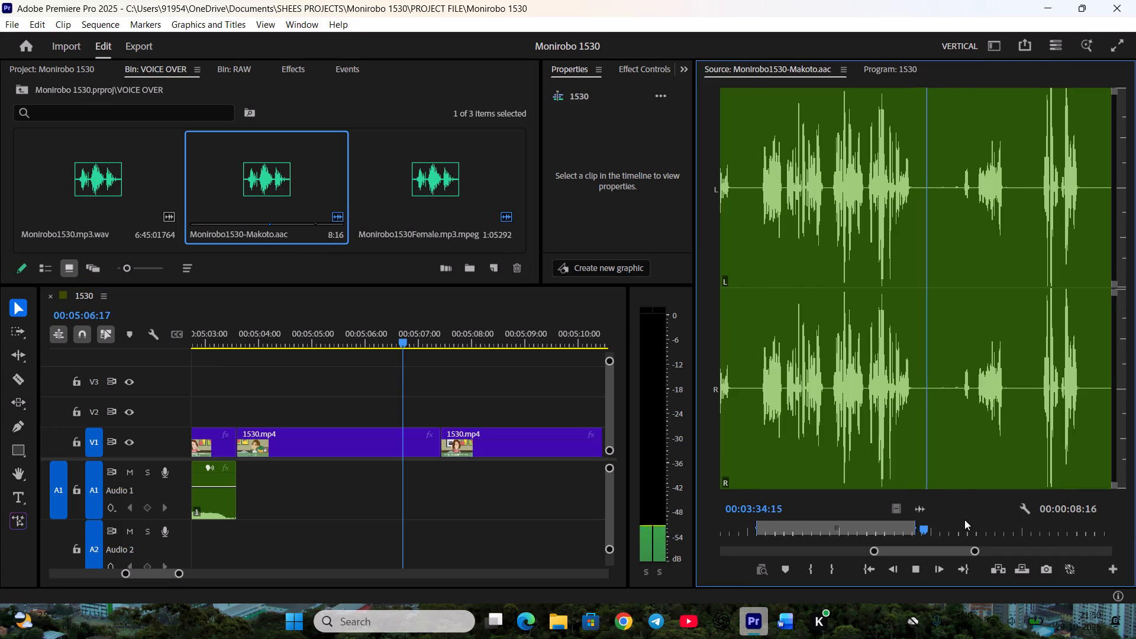
pyautogui.click(963, 525)
pyautogui.scroll(3, 963, 525)
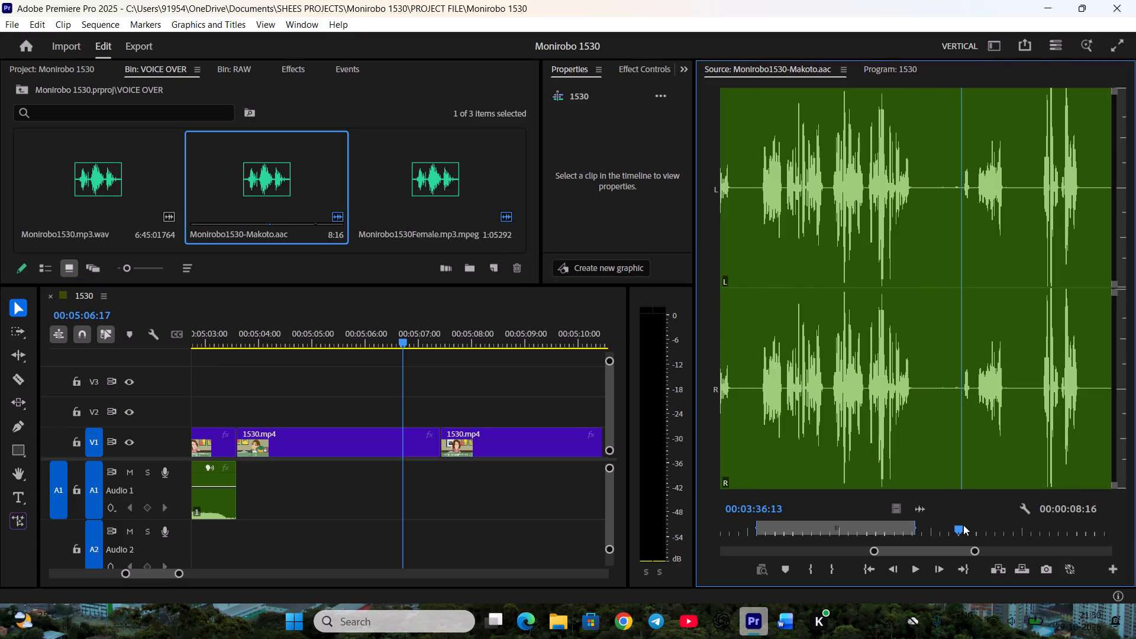
pyautogui.press('i')
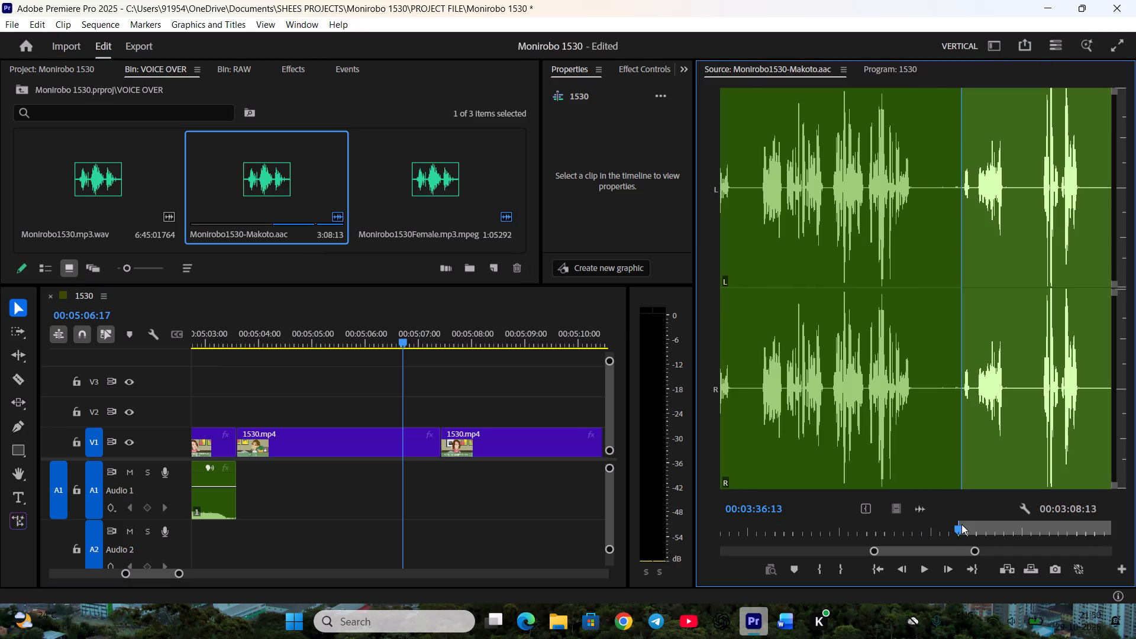
# Check Makoto's line against the script, set its Out point at 00:03:38:21, and place it on Audio 1 directly after Kanami's reaction.
pyautogui.press('space')
pyautogui.click(776, 619)
pyautogui.click(782, 623)
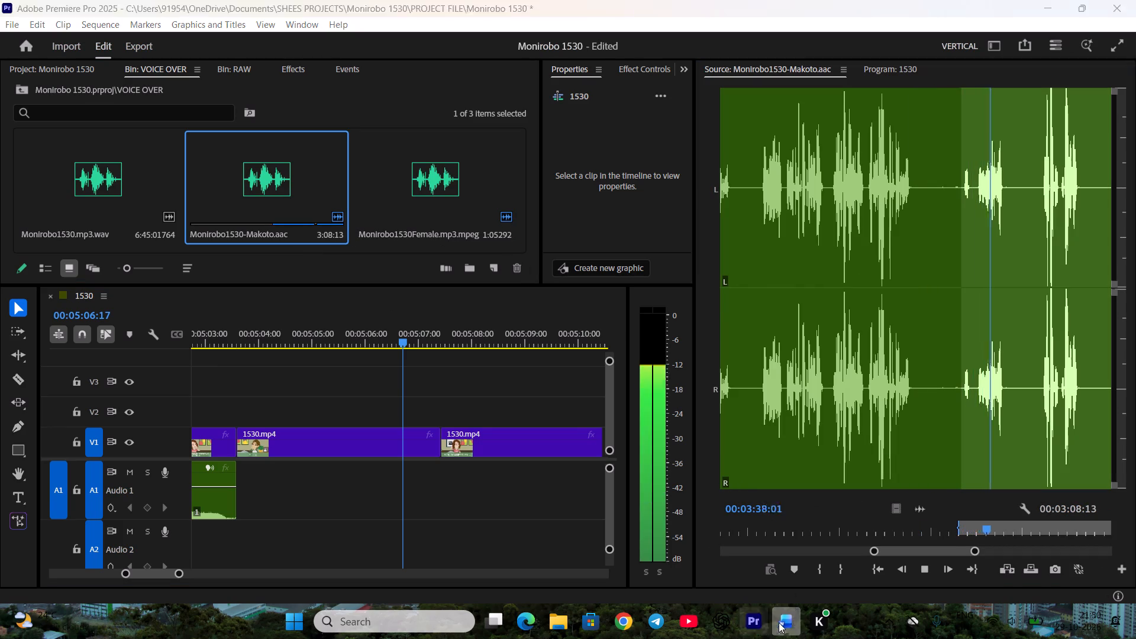
pyautogui.click(756, 621)
pyautogui.press('space')
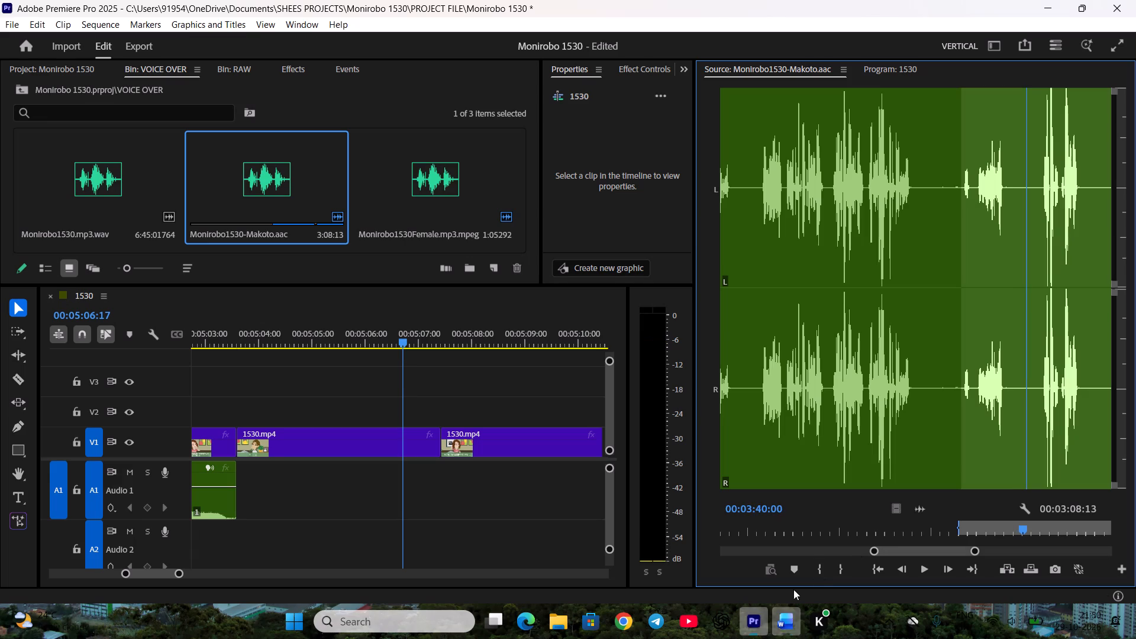
pyautogui.scroll(20, 972, 508)
pyautogui.scroll(1, 972, 508)
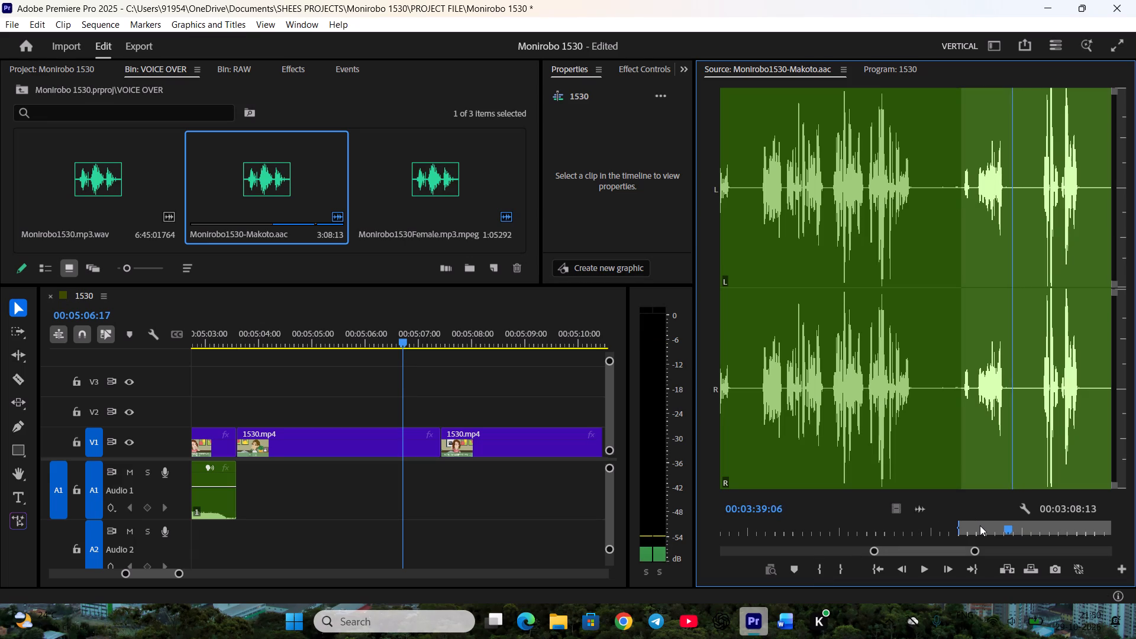
pyautogui.scroll(9, 980, 525)
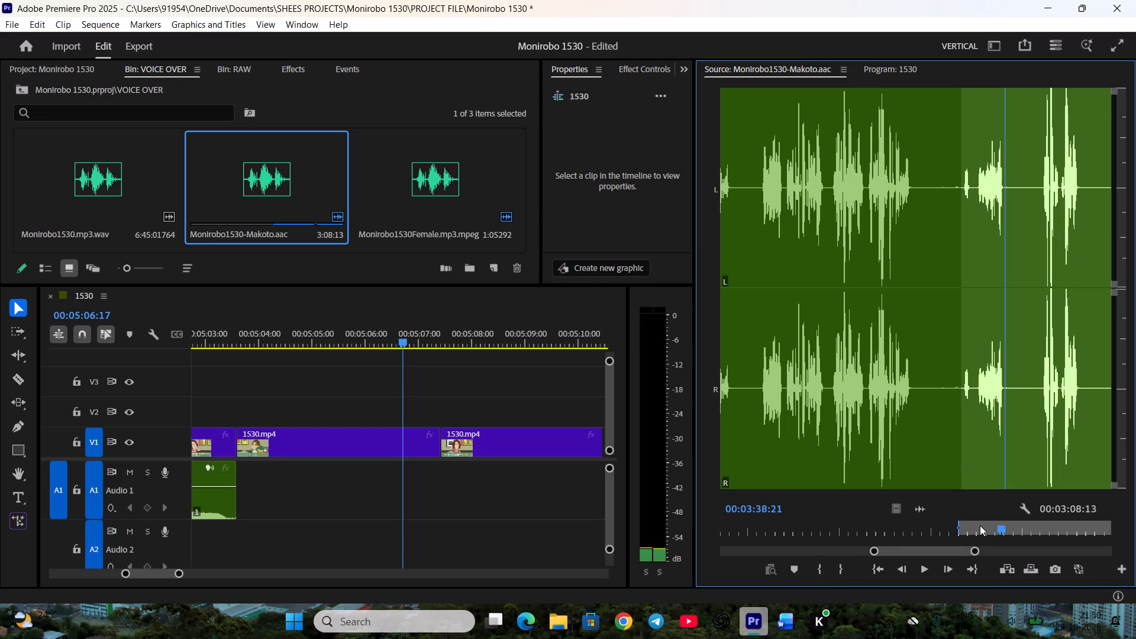
pyautogui.press('o')
pyautogui.moveTo(923, 511); pyautogui.dragTo(741, 505)
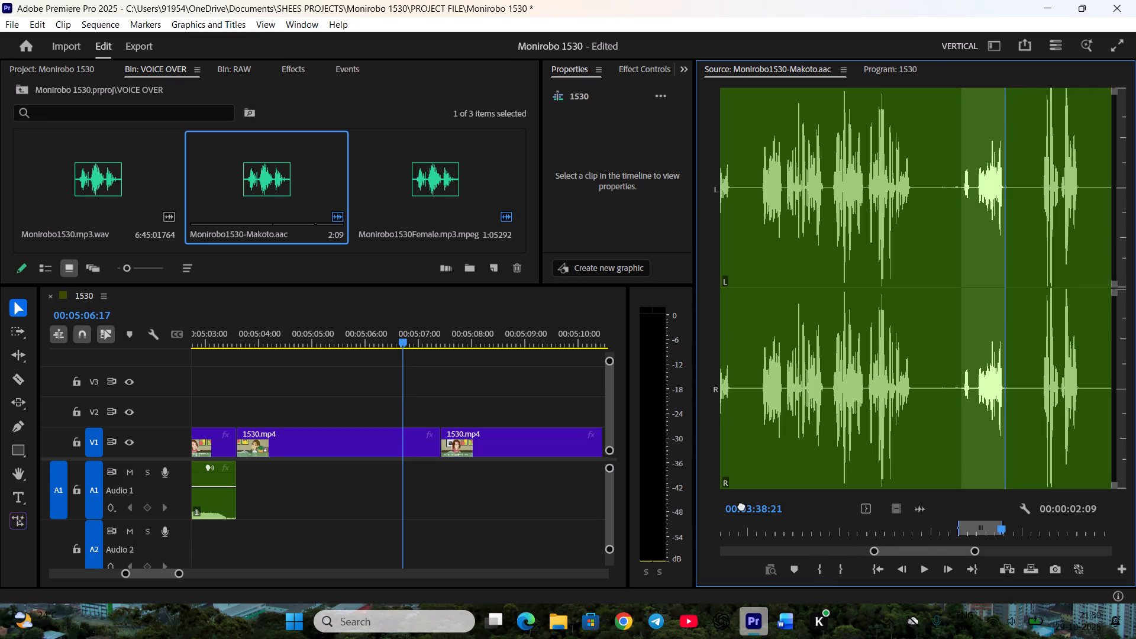
pyautogui.moveTo(741, 505); pyautogui.dragTo(241, 465)
# Trim Makoto's "ん？俺、なんか変なこと言ってる？" shot on V1 to the end of his audio, ripple delete the gap, and save the project.
pyautogui.click(238, 324)
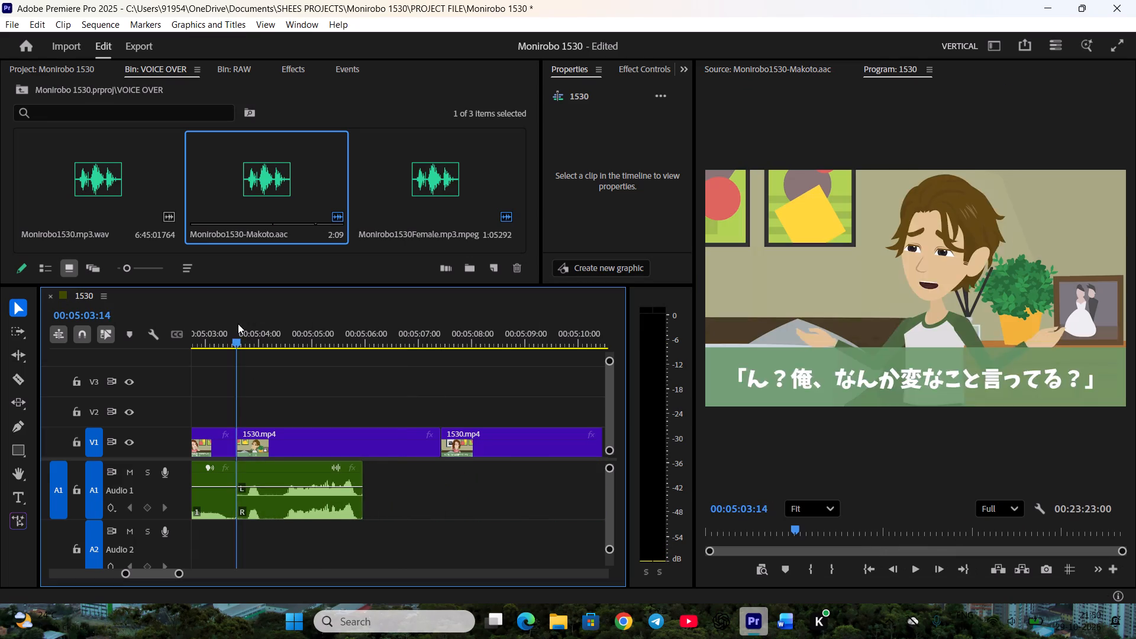
pyautogui.press('space')
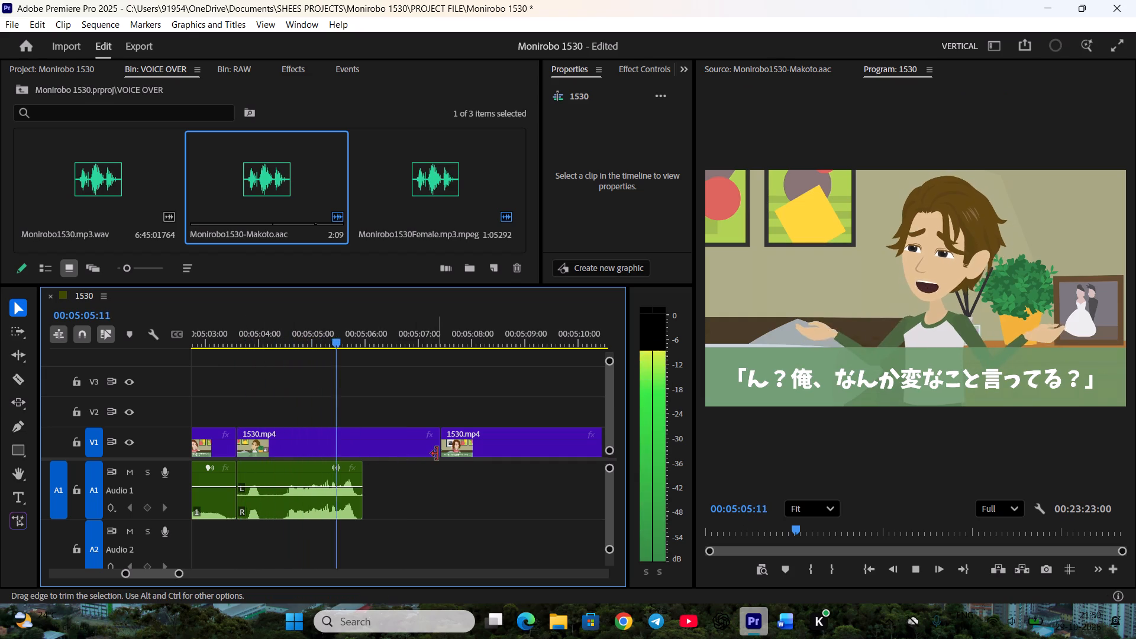
pyautogui.press('space')
pyautogui.moveTo(440, 453); pyautogui.dragTo(367, 444)
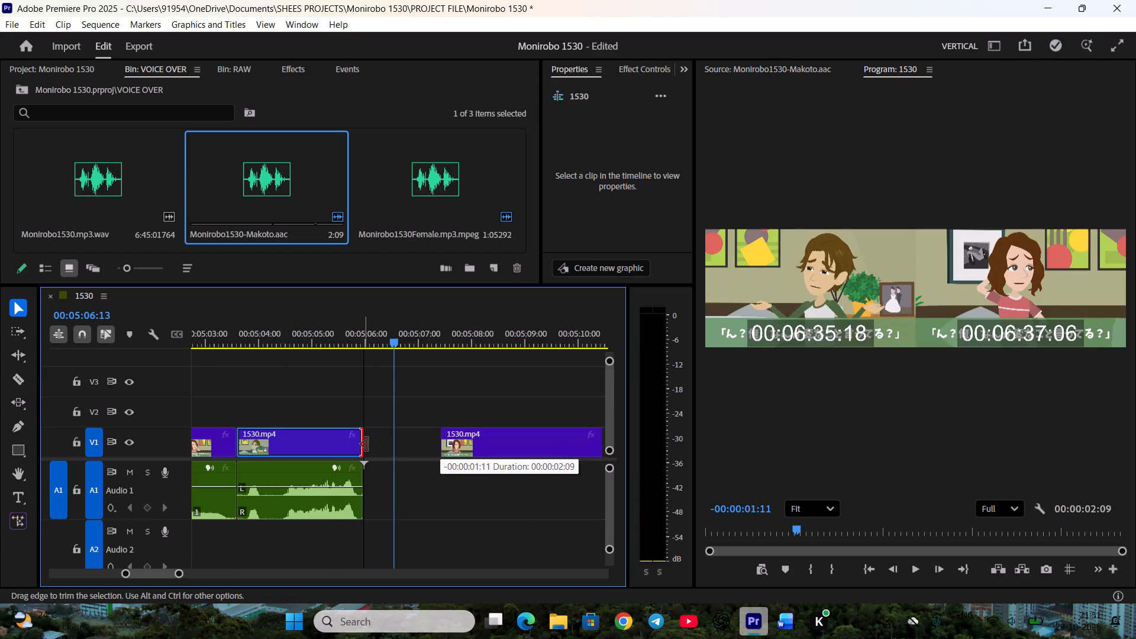
pyautogui.moveTo(367, 444); pyautogui.dragTo(362, 446)
pyautogui.rightClick(388, 436)
pyautogui.click(421, 444)
pyautogui.scroll(-5, 421, 461)
pyautogui.press('space')
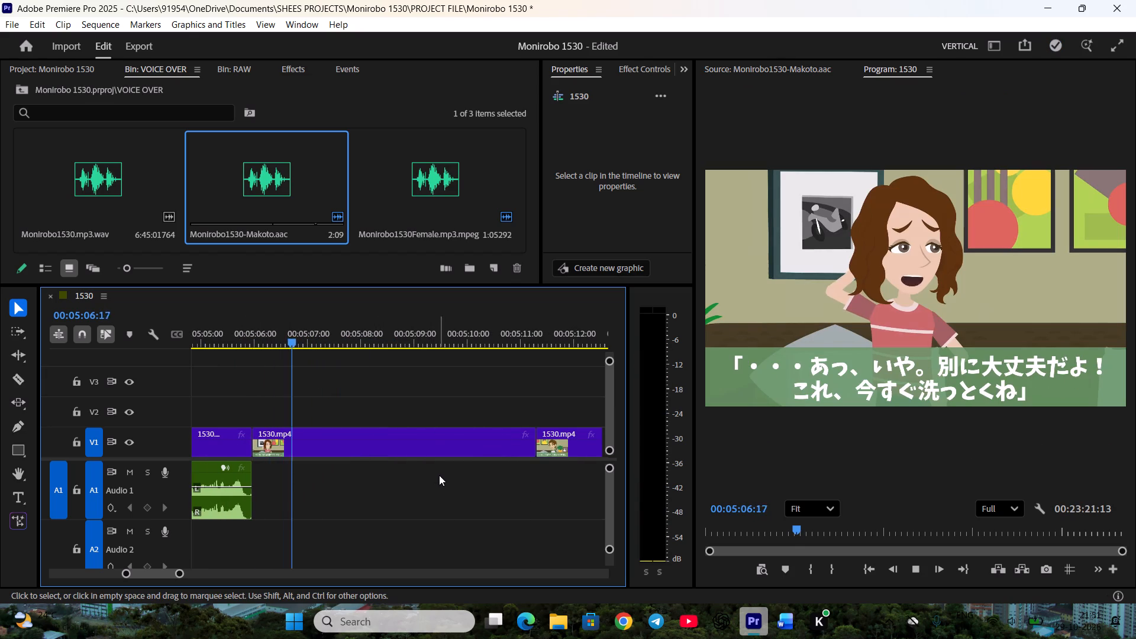
pyautogui.hotkey('ctrl', 's')
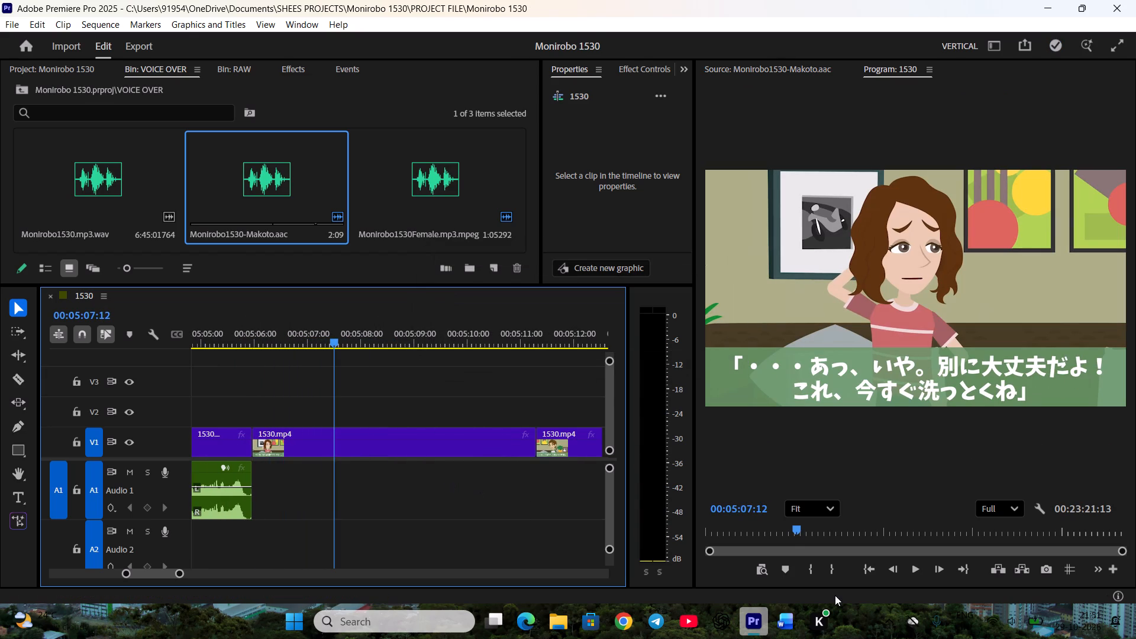